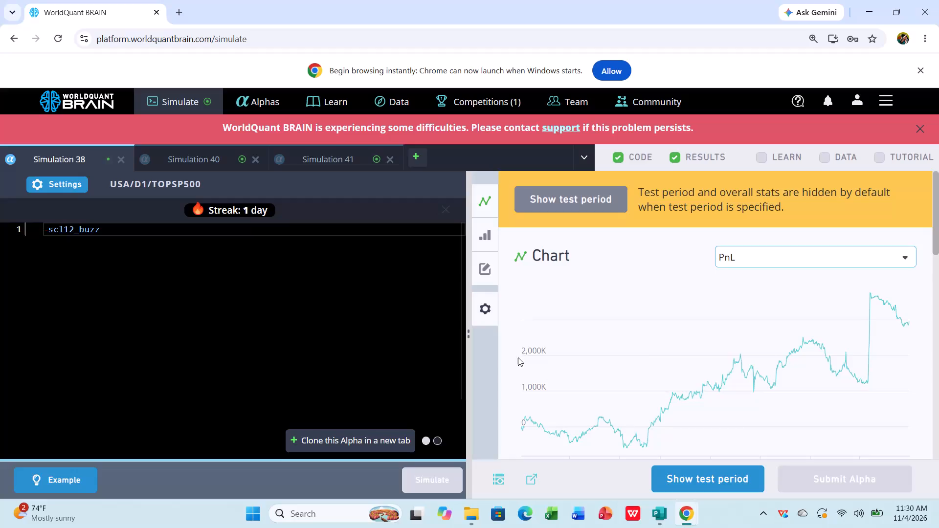
# Reveal the test period results of Simulation 38 and examine its IS Summary for the full IS period.
pyautogui.click(686, 474)
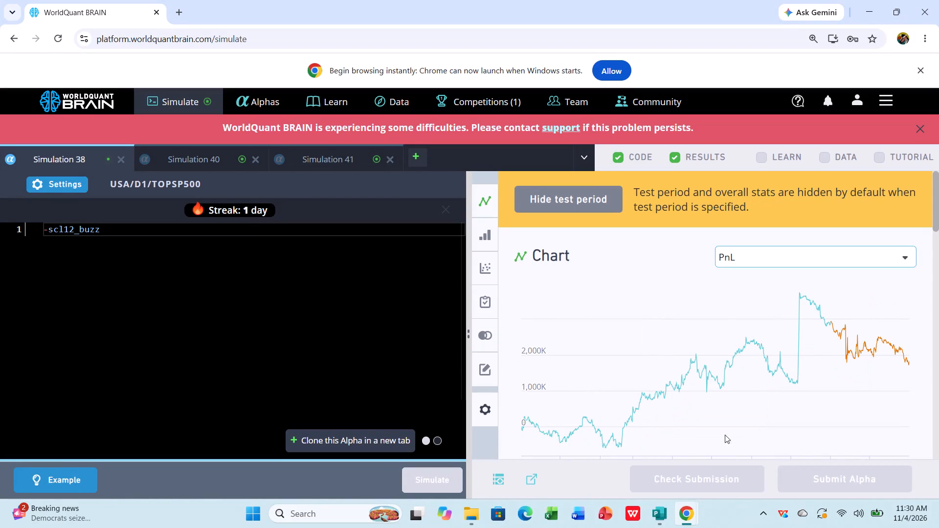
pyautogui.scroll(-4, 735, 405)
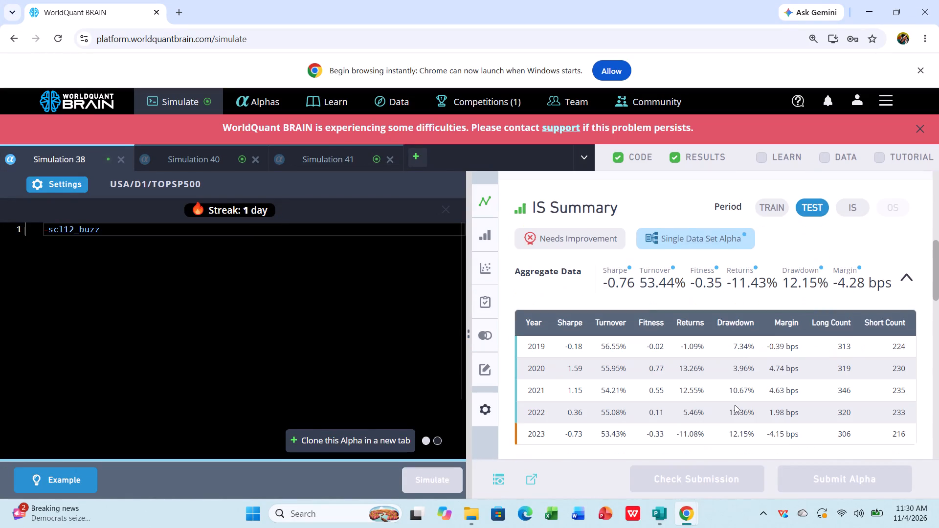
pyautogui.click(852, 203)
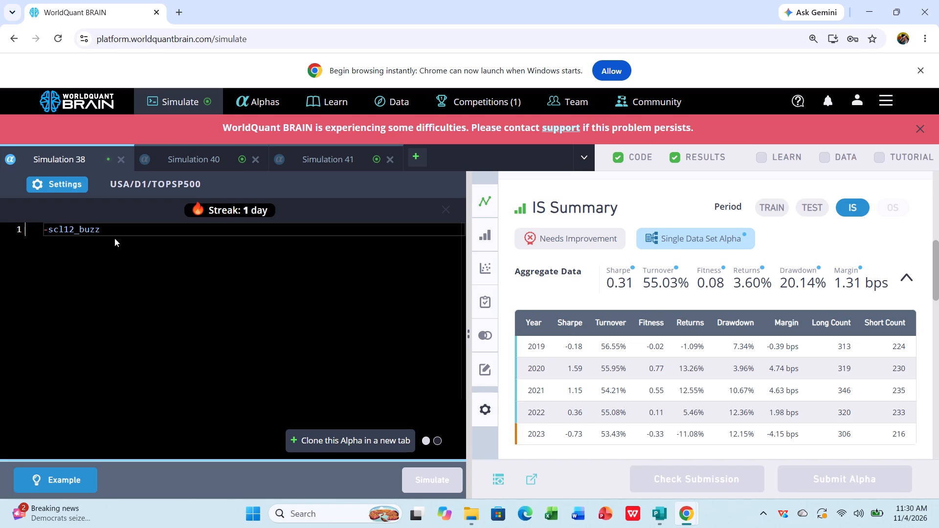
# Set the universe of Simulation 38 to TOP3000, apply the settings and simulate the alpha again.
pyautogui.click(58, 180)
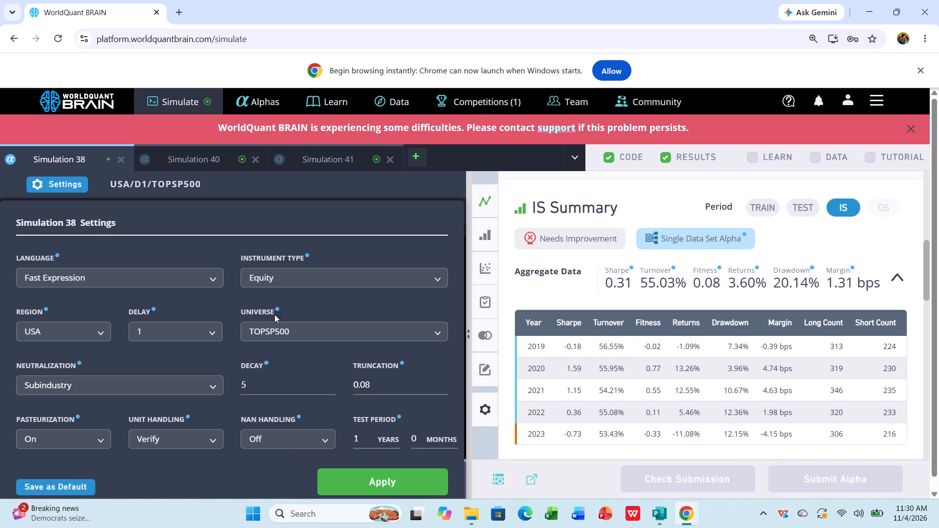
pyautogui.click(357, 328)
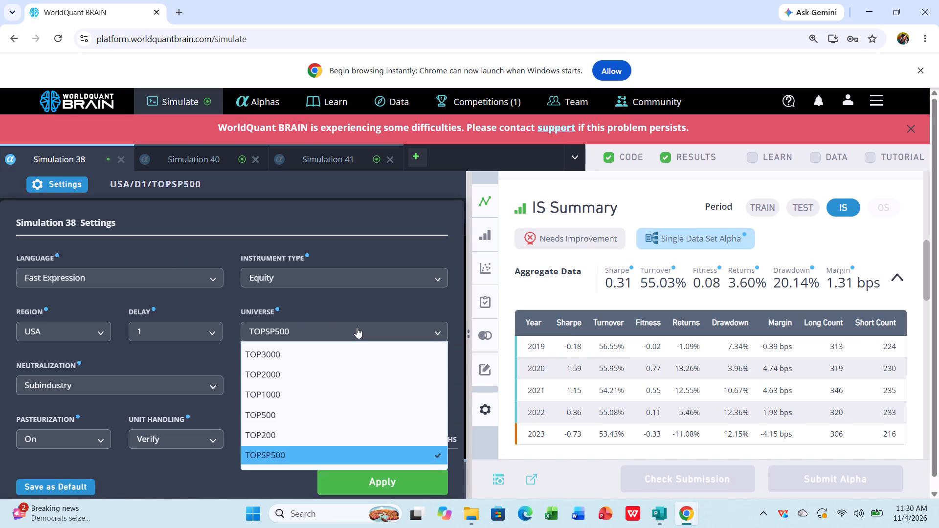
pyautogui.click(315, 348)
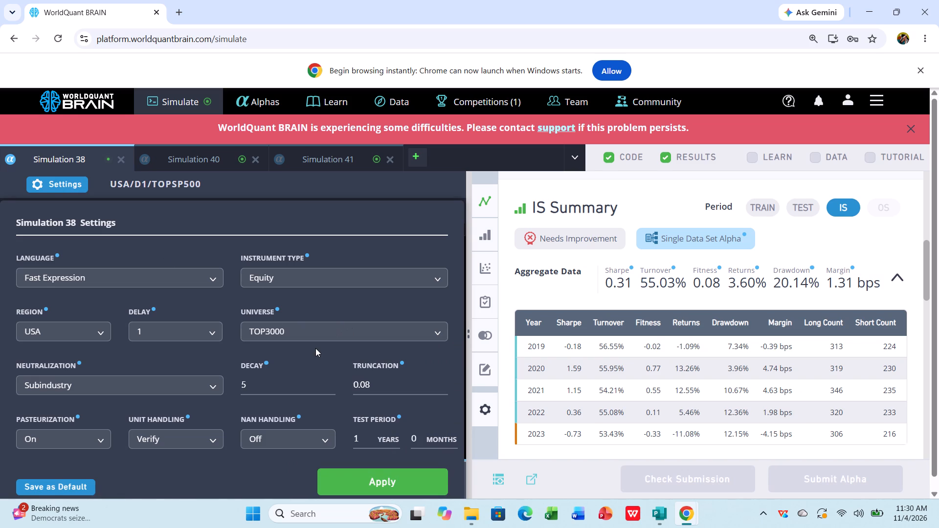
pyautogui.click(377, 474)
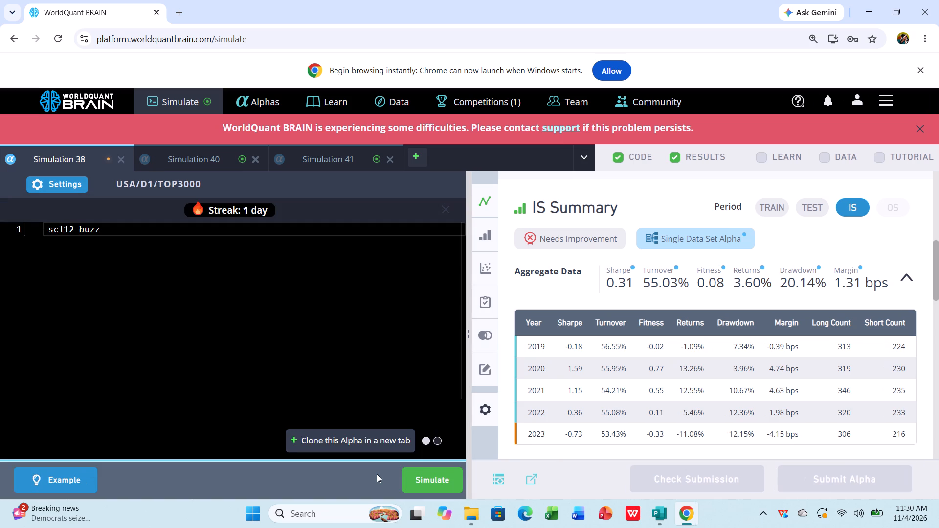
pyautogui.click(434, 482)
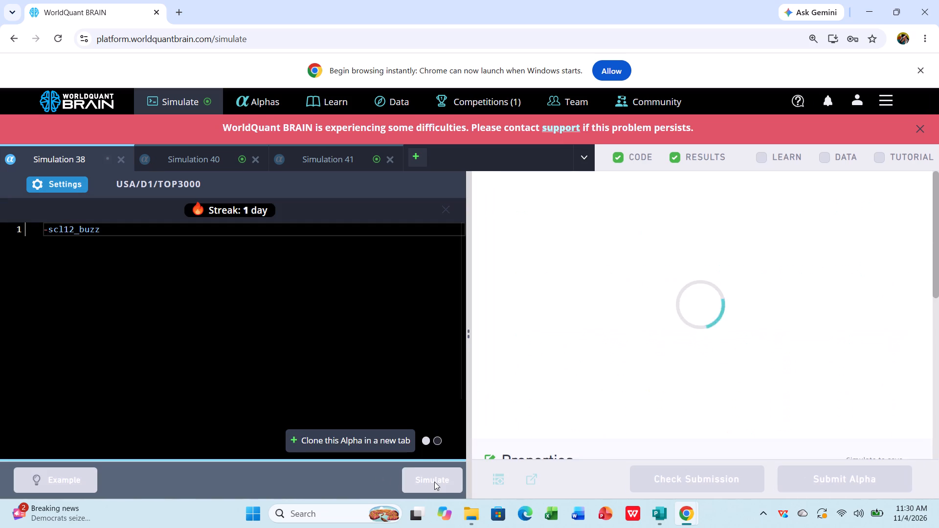
# Switch to Simulation 40.
pyautogui.click(211, 158)
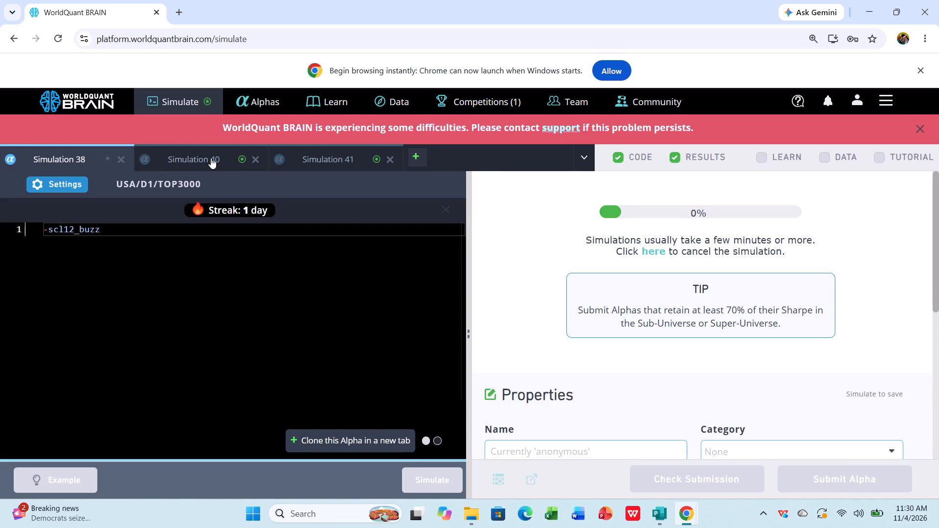
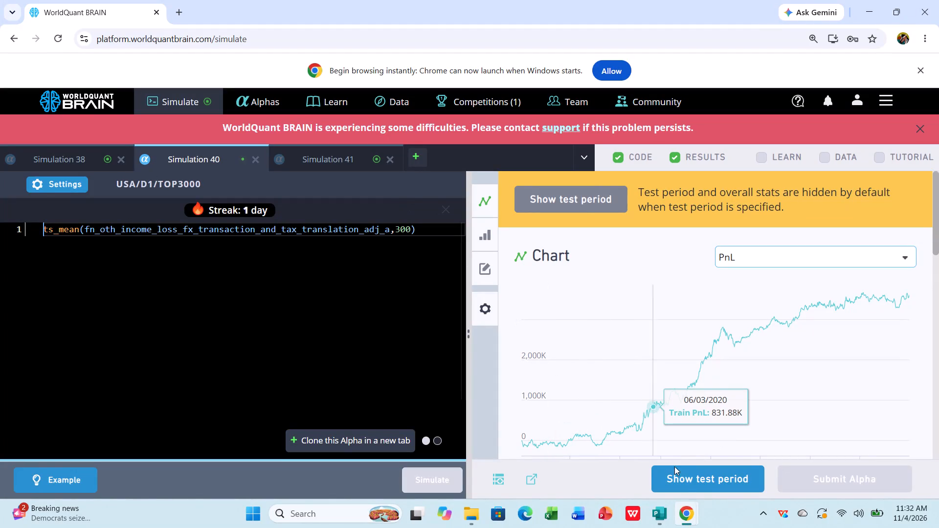
# Reveal the test period of Simulation 40 and examine its IS Summary for the full IS period and the failed IS tests.
pyautogui.click(687, 476)
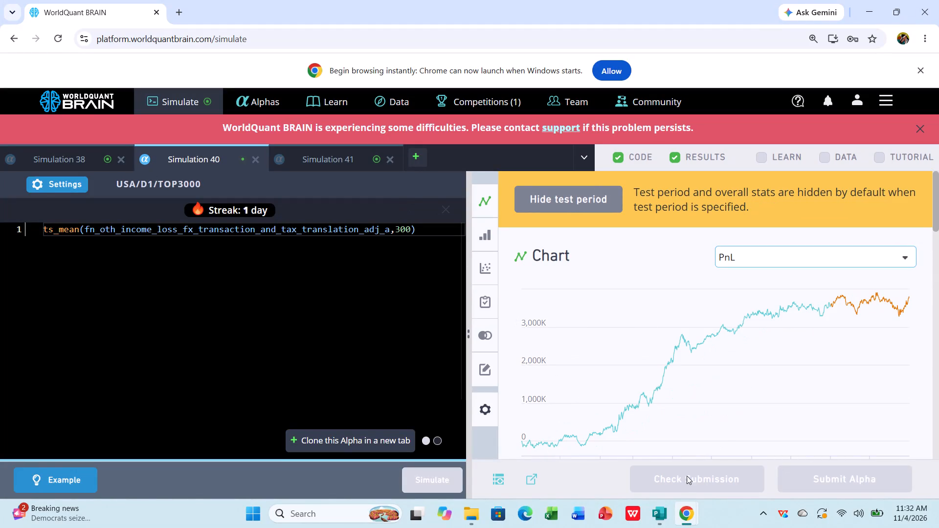
pyautogui.scroll(-2, 716, 400)
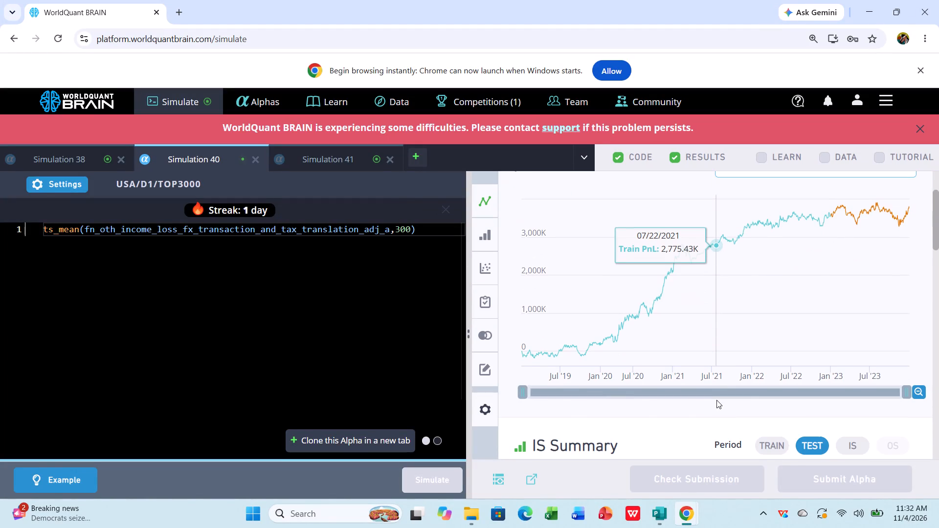
pyautogui.scroll(-2, 716, 400)
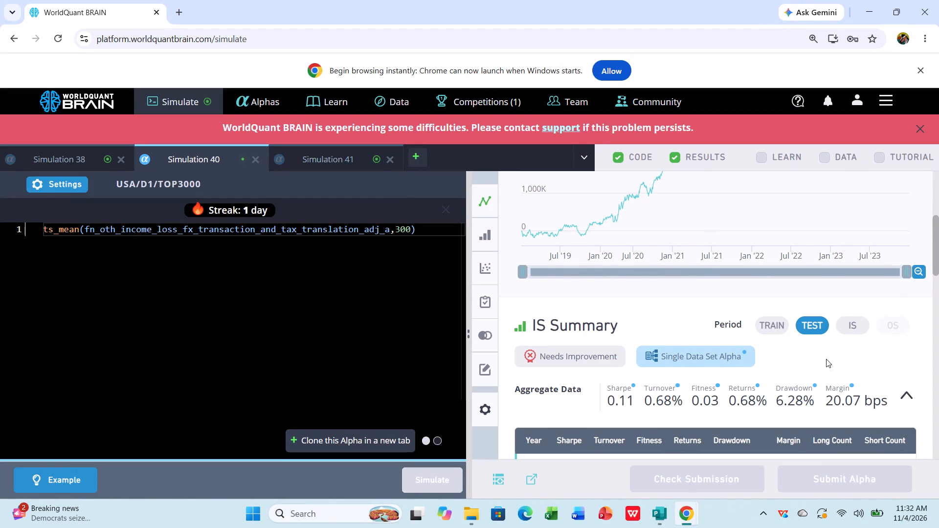
pyautogui.click(854, 323)
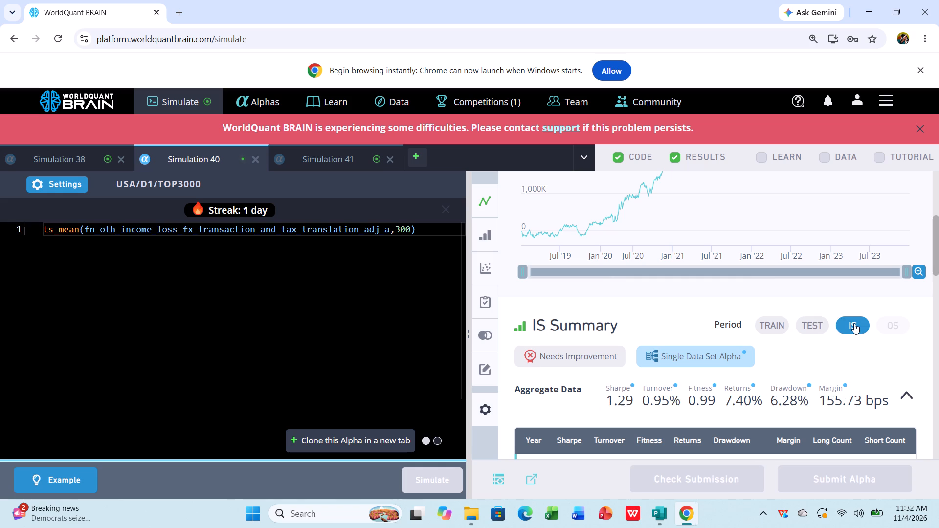
pyautogui.scroll(-5, 762, 394)
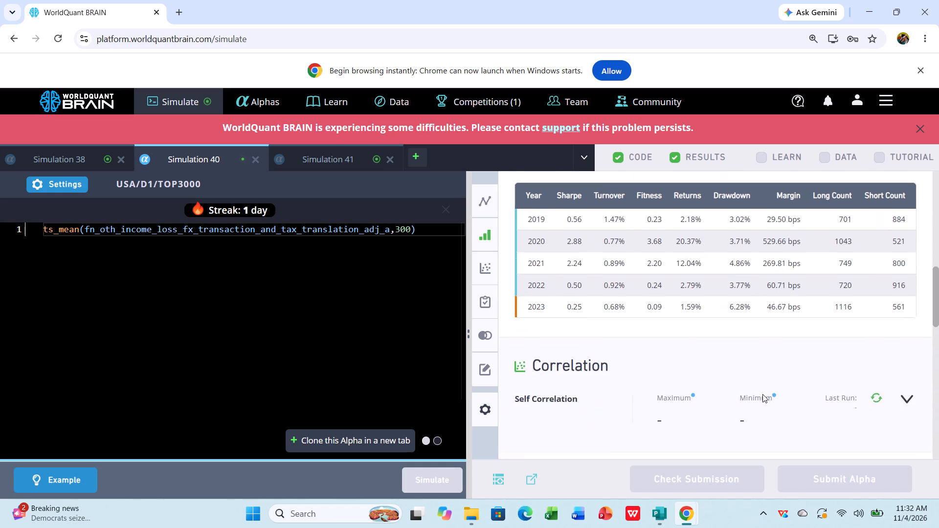
pyautogui.scroll(-2, 762, 394)
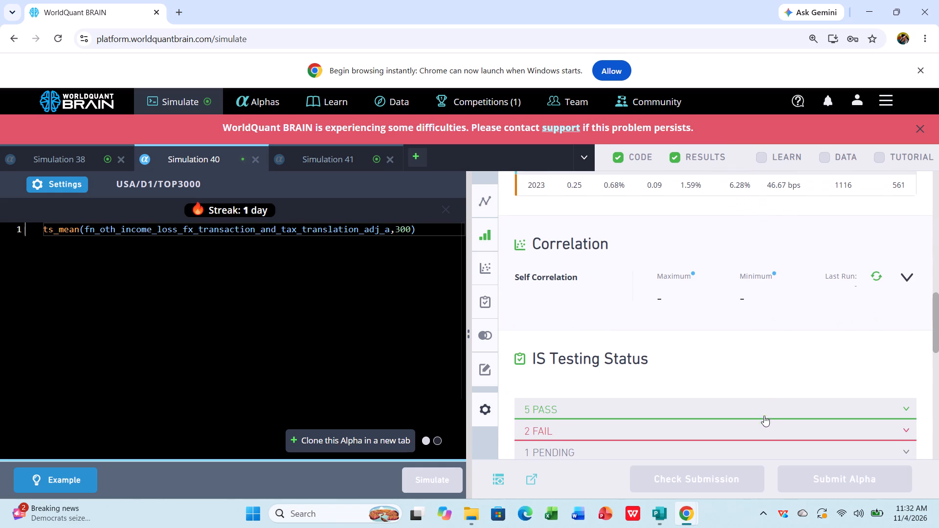
pyautogui.click(764, 424)
pyautogui.scroll(-1, 764, 424)
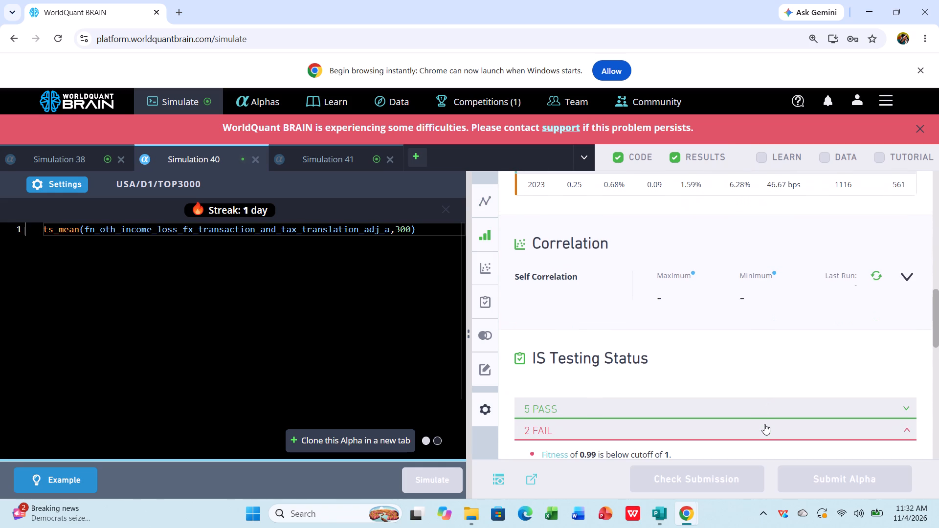
pyautogui.scroll(-1, 764, 424)
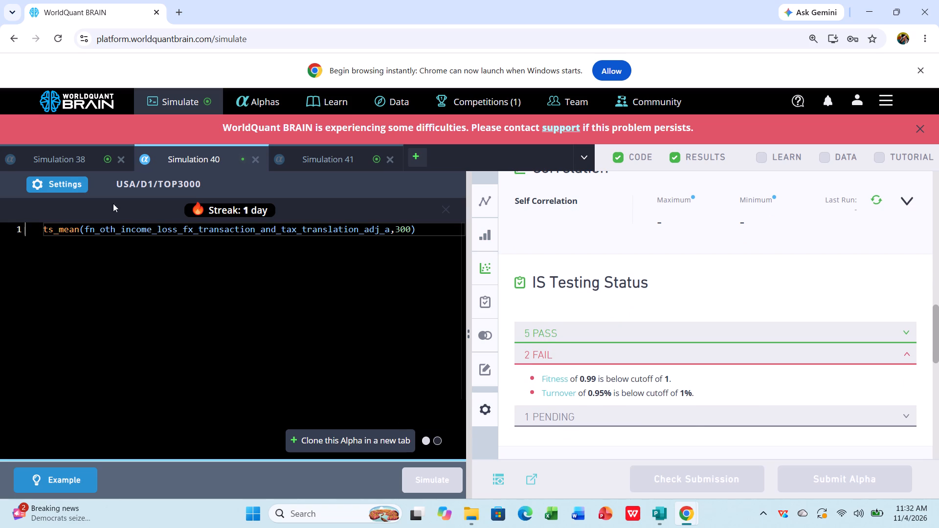
# Set the universe of Simulation 40 to TOP2000, apply the settings and simulate the alpha again.
pyautogui.click(68, 177)
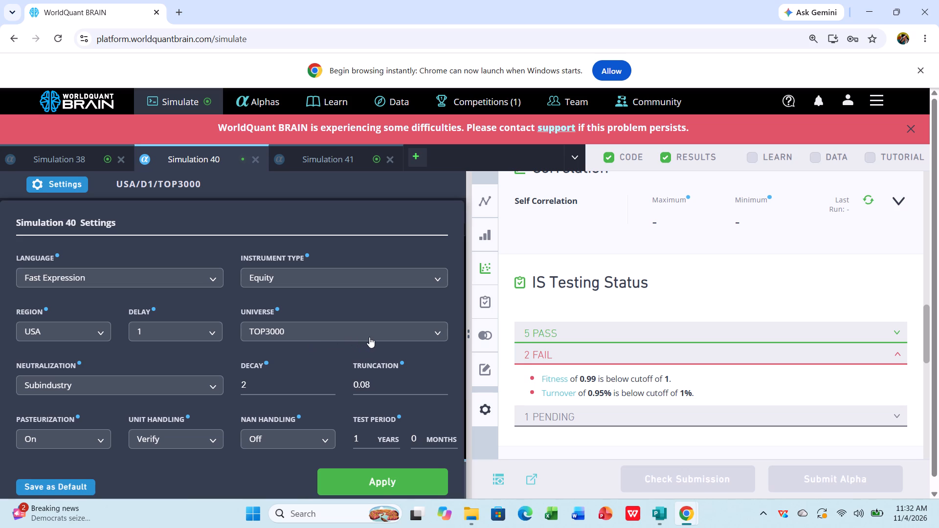
pyautogui.click(417, 332)
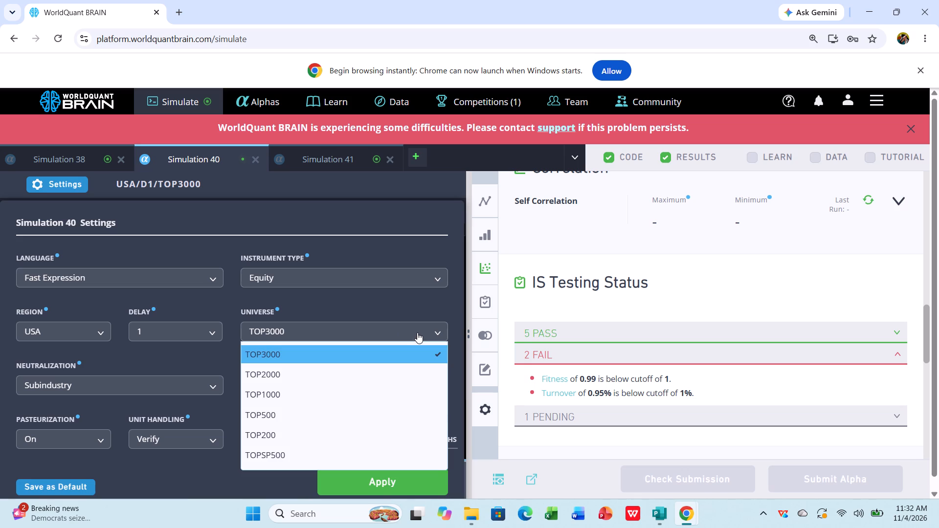
pyautogui.click(333, 380)
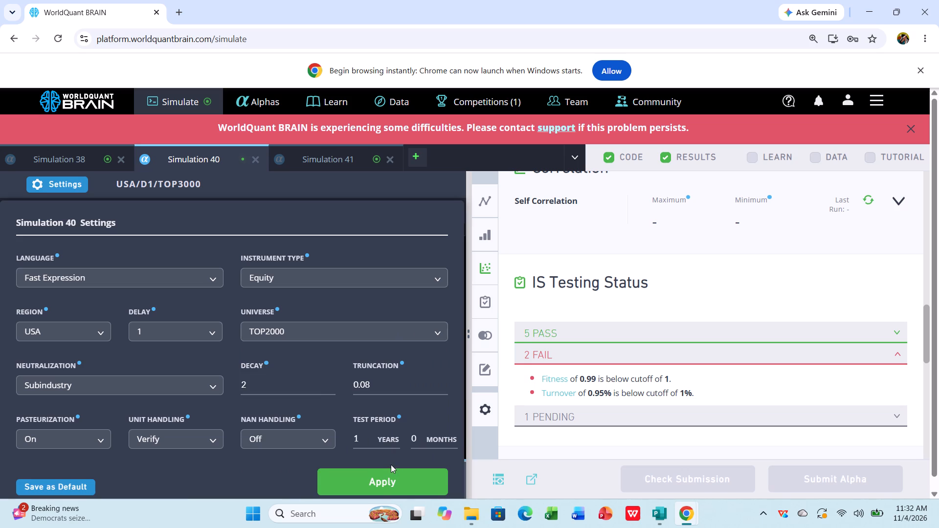
pyautogui.click(390, 472)
pyautogui.click(425, 479)
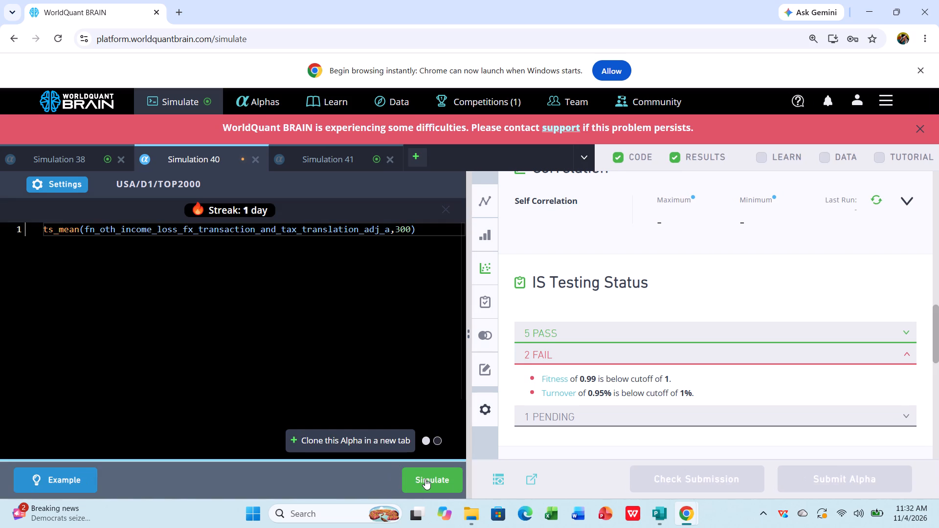
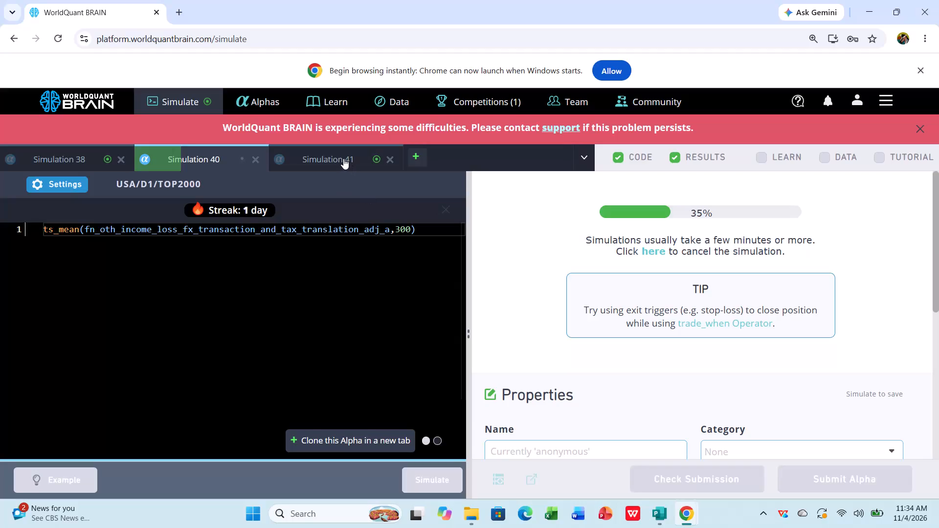
# Reveal the test period of Simulation 41 and examine its IS Summary for the full IS period.
pyautogui.click(342, 158)
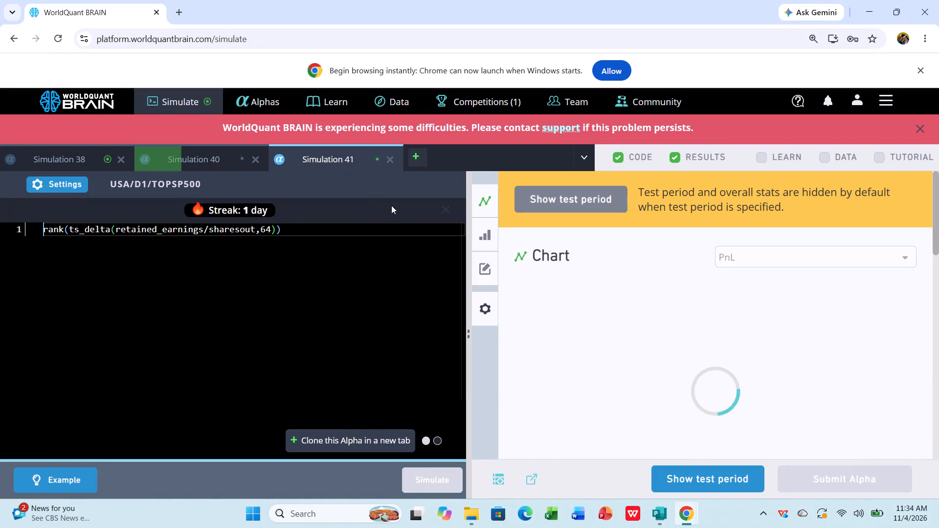
pyautogui.click(698, 471)
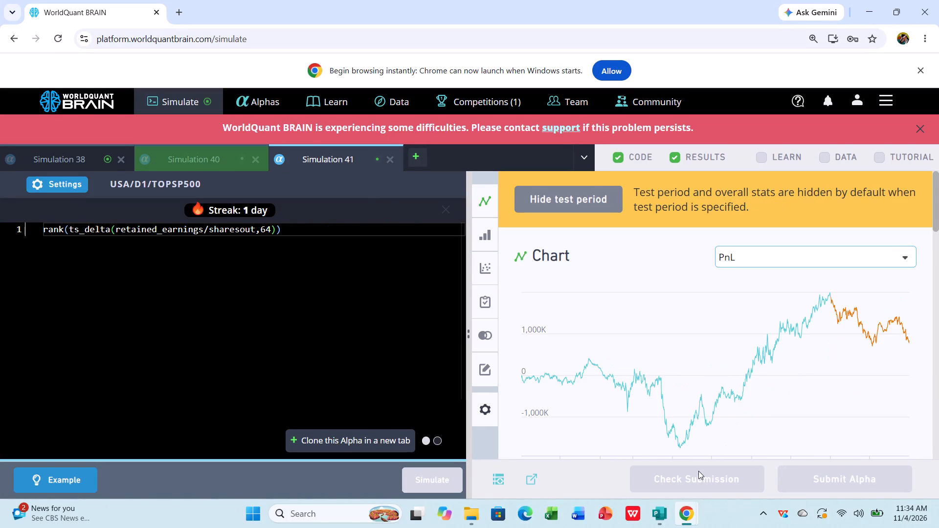
pyautogui.scroll(-5, 693, 409)
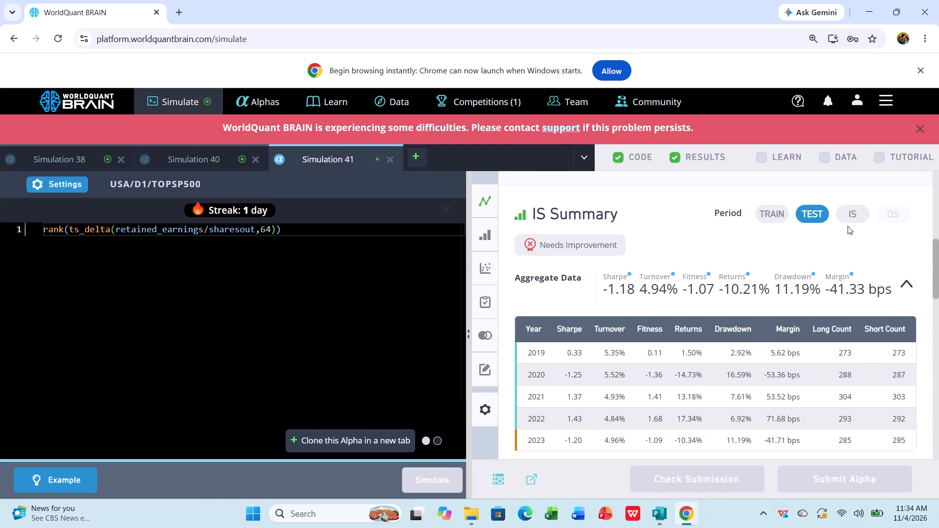
pyautogui.click(849, 207)
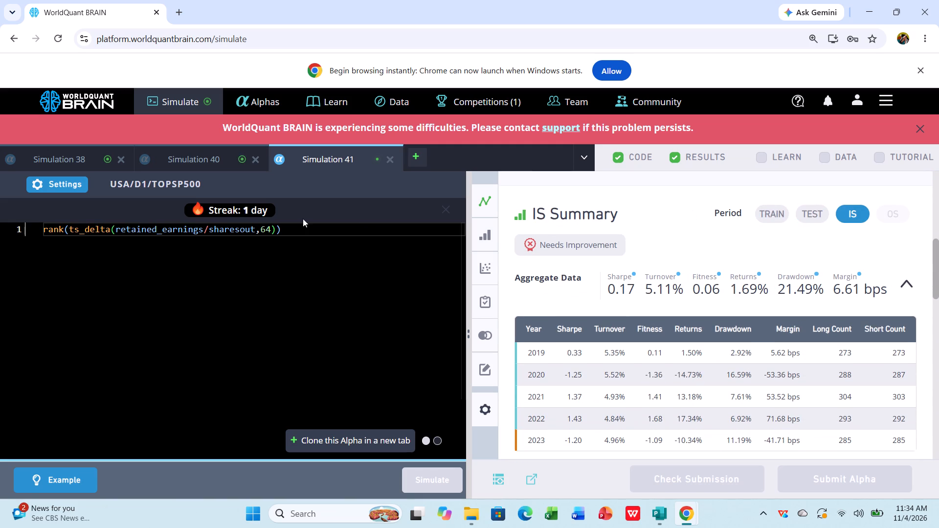
# Set the neutralization of Simulation 41 to None, apply the settings and simulate the alpha again.
pyautogui.click(64, 181)
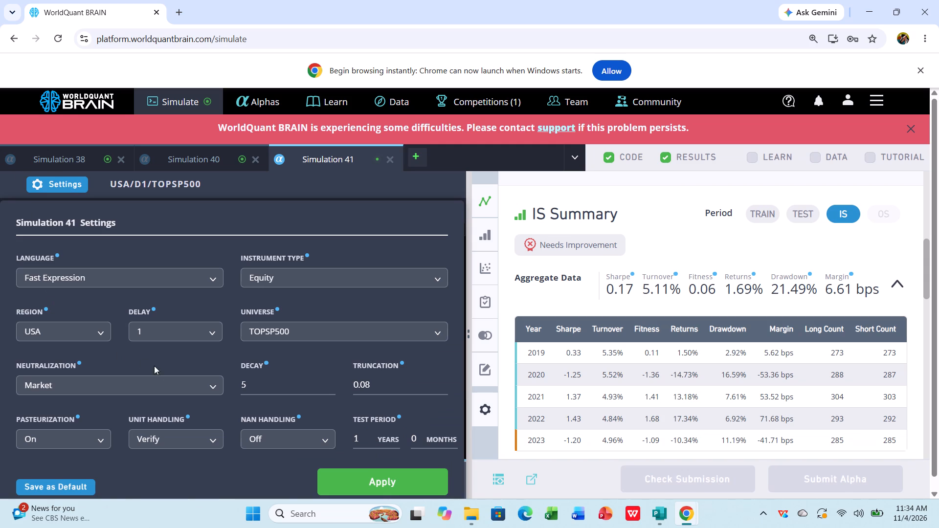
pyautogui.click(214, 382)
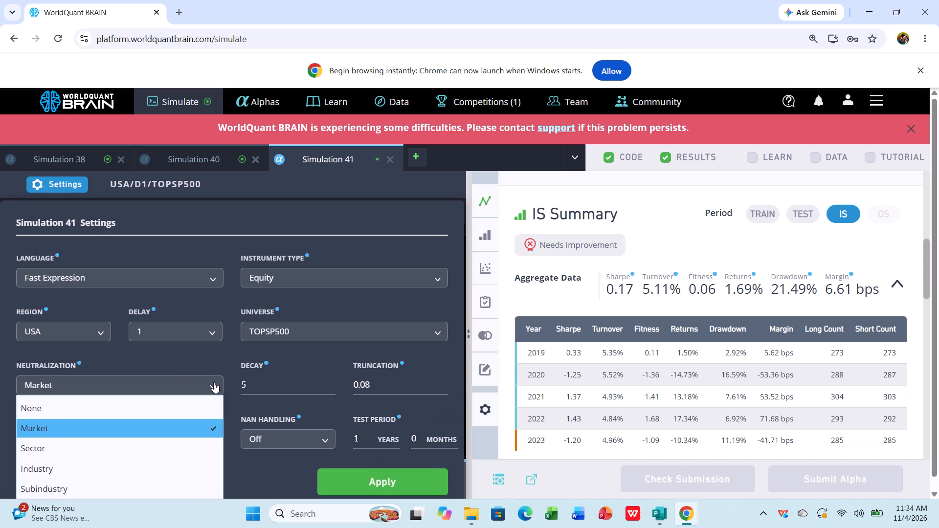
pyautogui.click(155, 404)
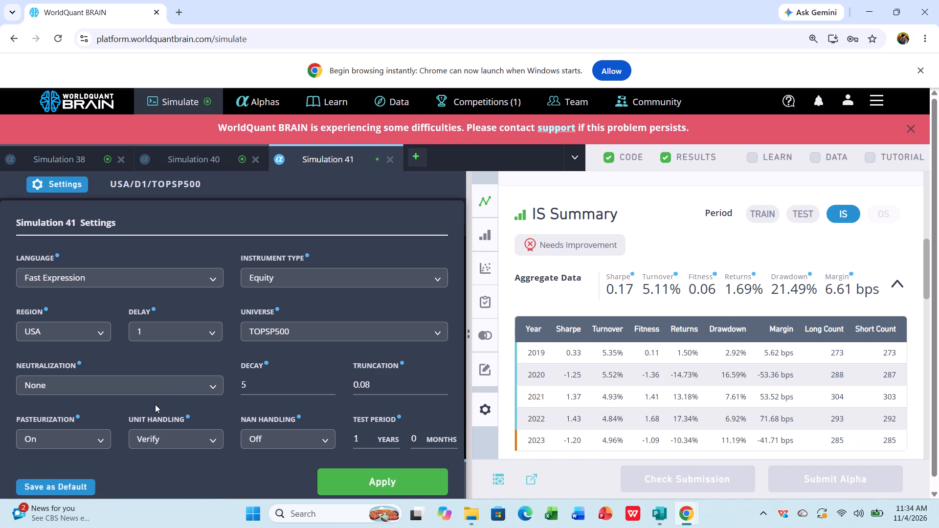
pyautogui.click(343, 476)
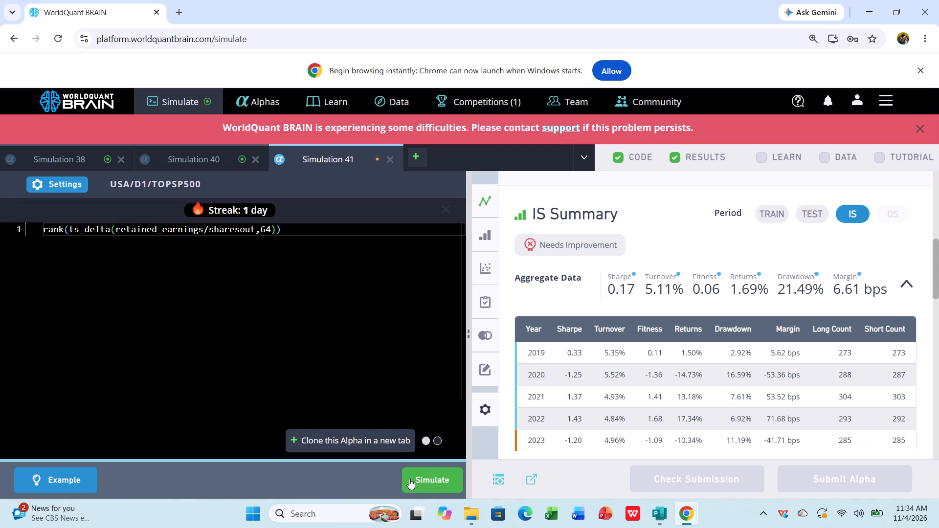
pyautogui.click(416, 479)
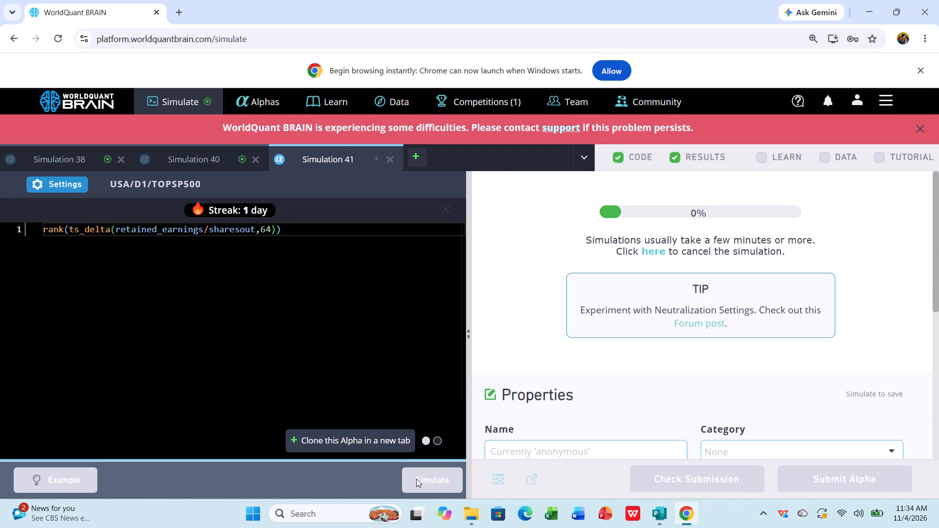
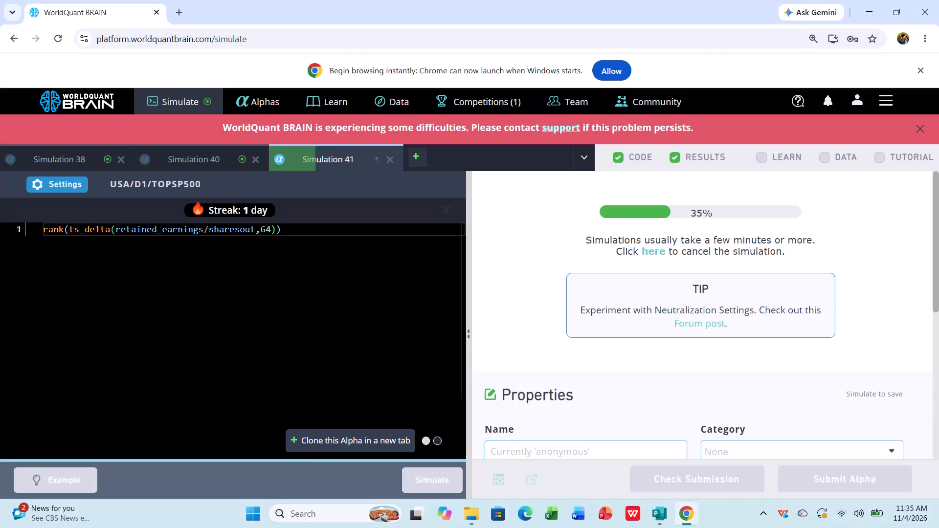
# Reveal the test period of Simulation 40 and examine its full IS period summary and the failed IS tests.
pyautogui.click(210, 156)
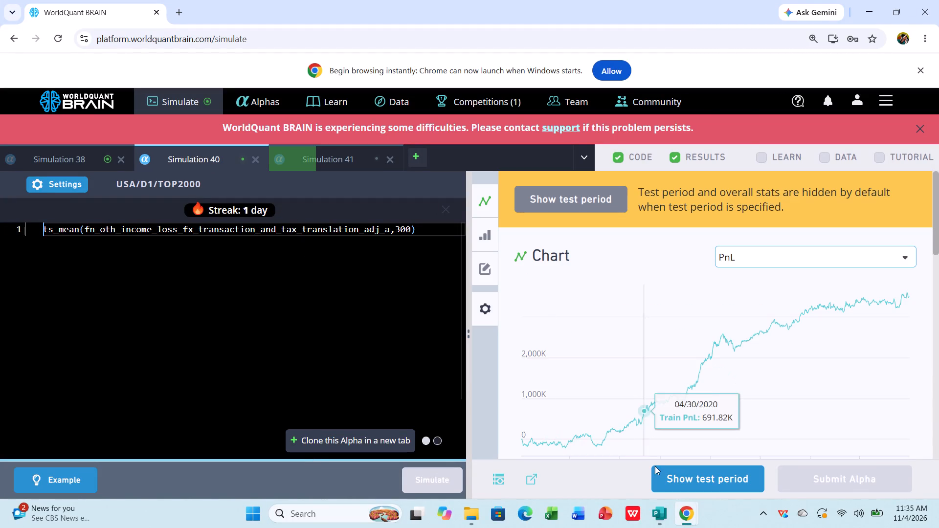
pyautogui.click(682, 479)
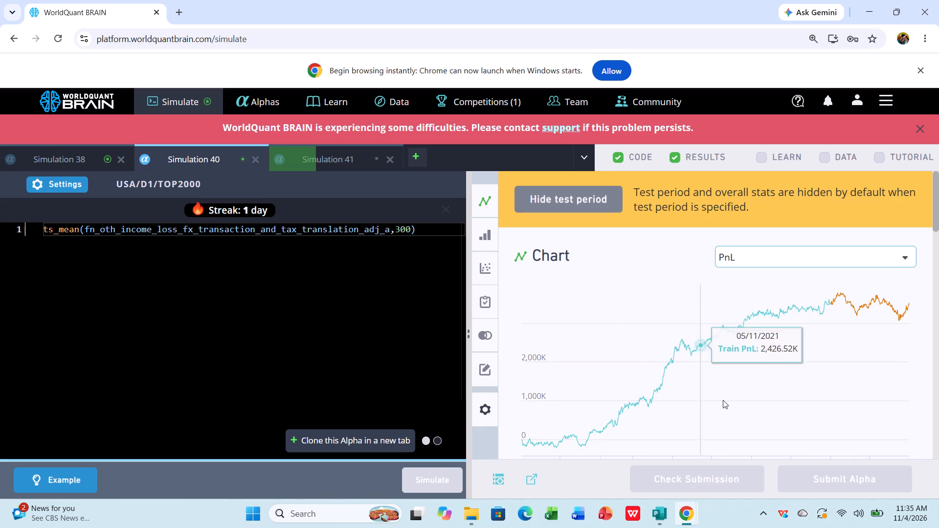
pyautogui.scroll(-4, 723, 400)
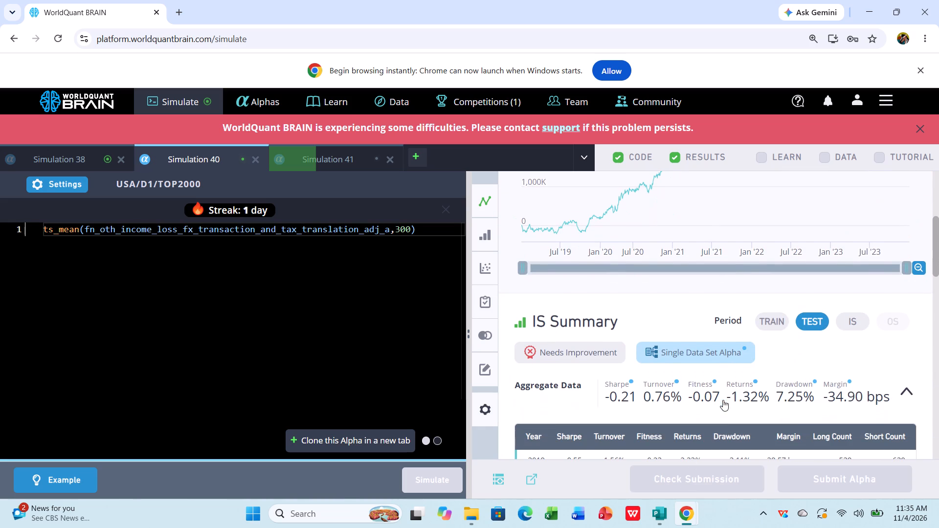
pyautogui.click(852, 319)
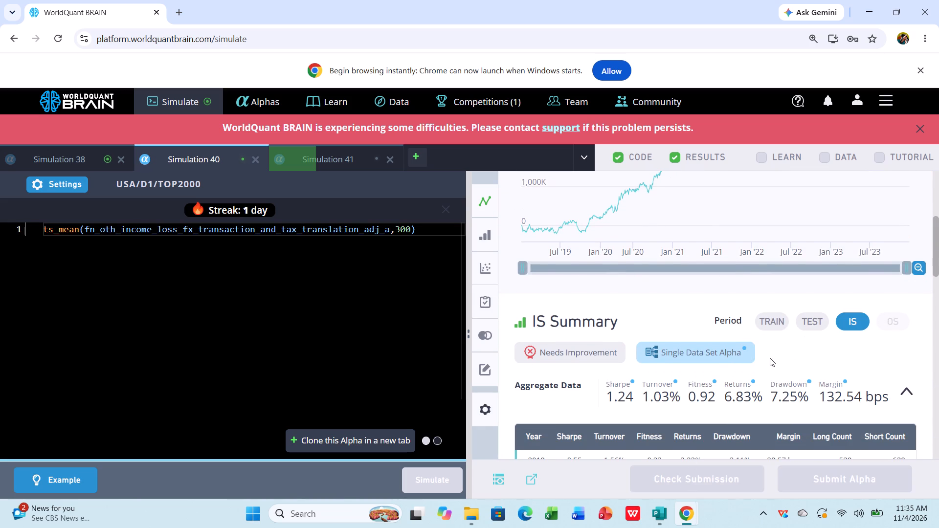
pyautogui.scroll(-5, 770, 358)
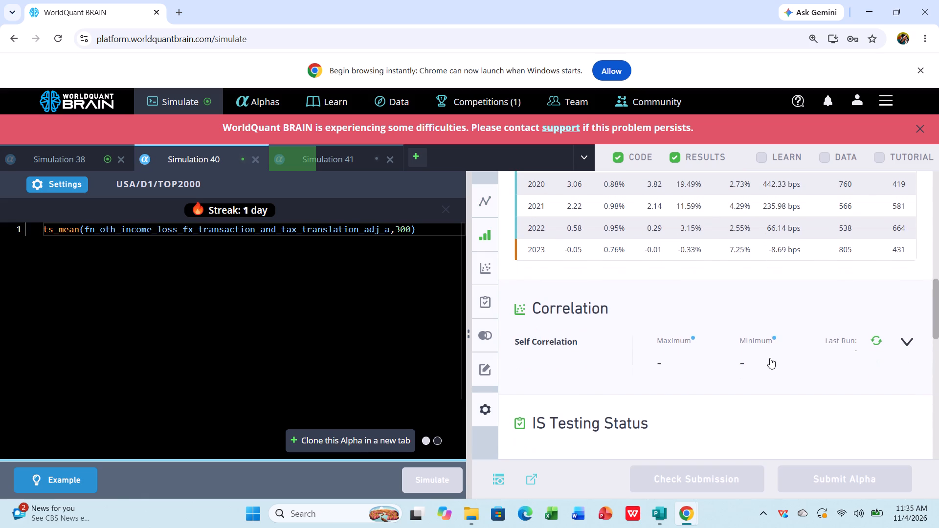
pyautogui.scroll(-2, 770, 358)
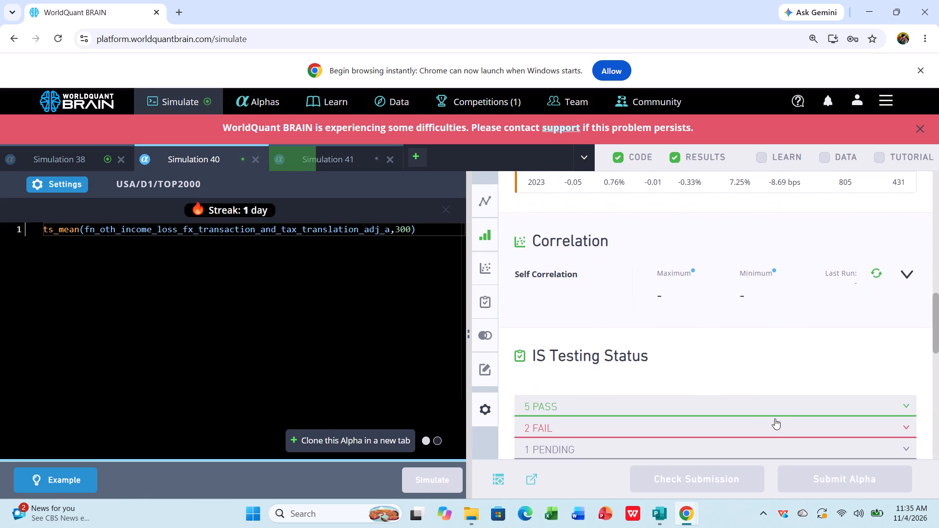
pyautogui.click(775, 418)
pyautogui.scroll(-1, 775, 418)
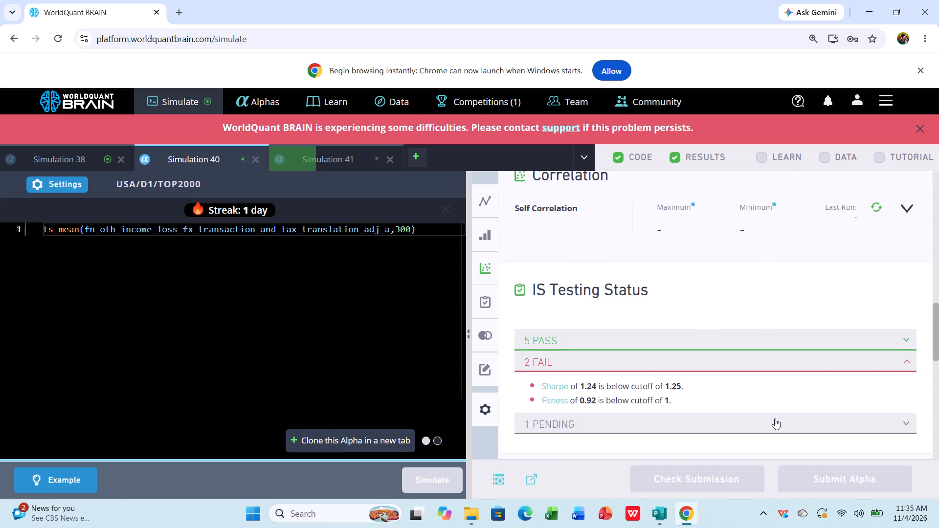
pyautogui.scroll(-1, 775, 418)
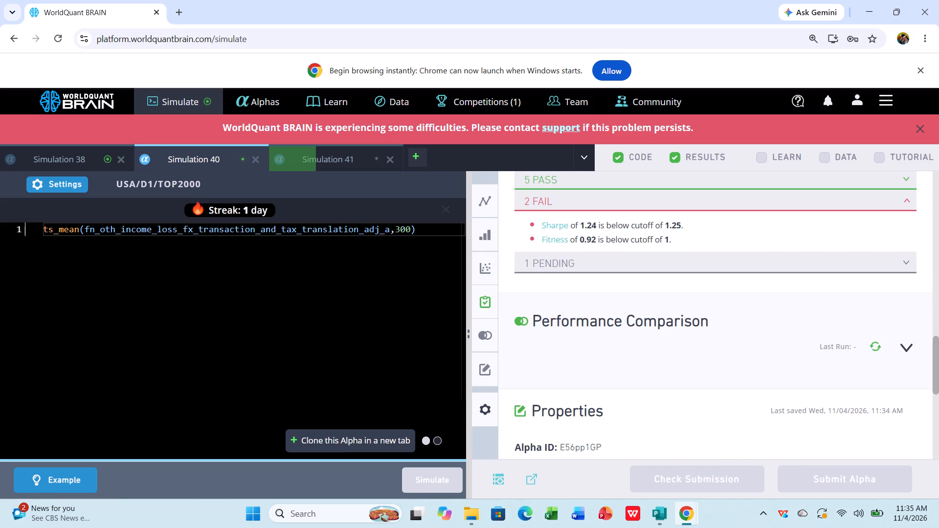
# Set the decay of Simulation 40 to 4, apply the settings and simulate the alpha again.
pyautogui.click(57, 183)
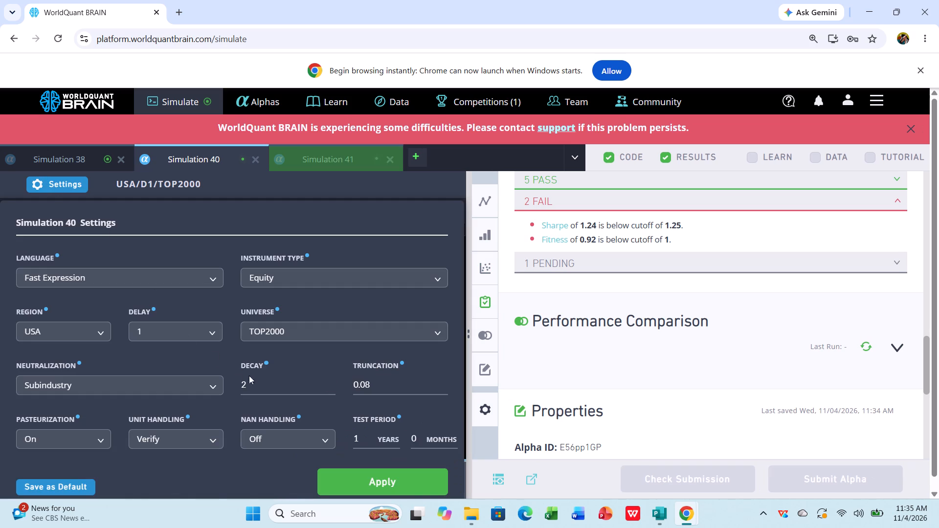
pyautogui.click(253, 379)
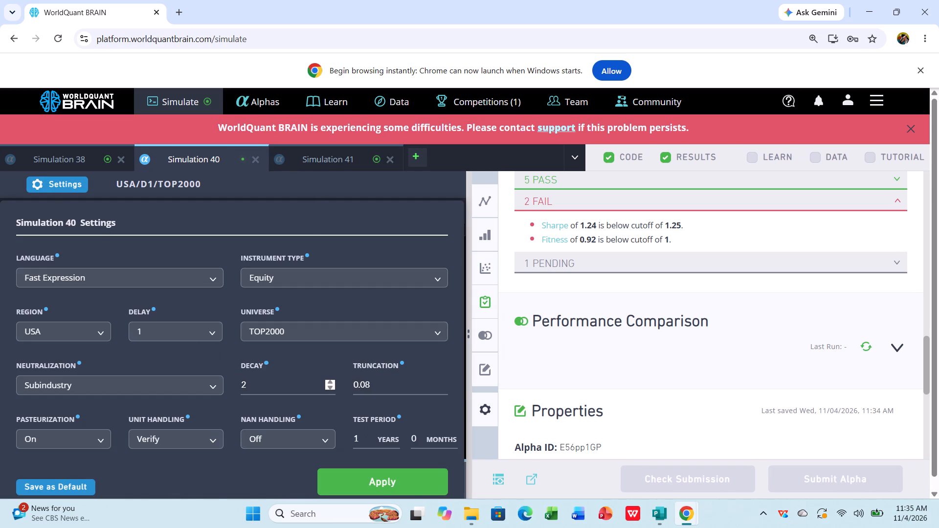
pyautogui.press('BackSpace')
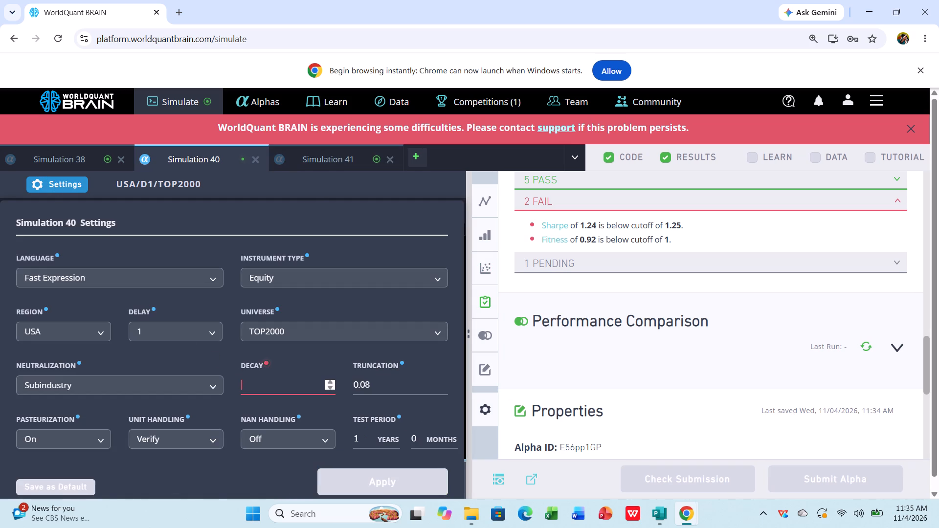
pyautogui.press('4')
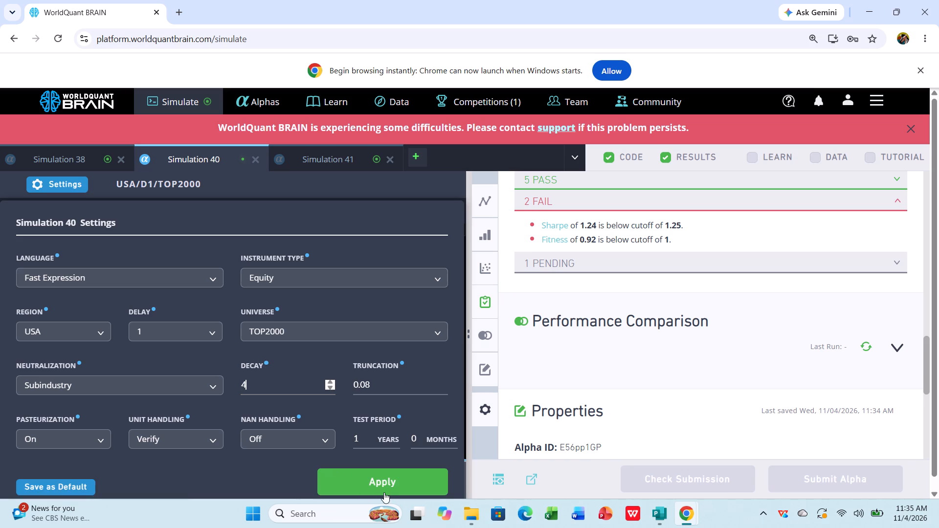
pyautogui.click(383, 484)
pyautogui.click(419, 479)
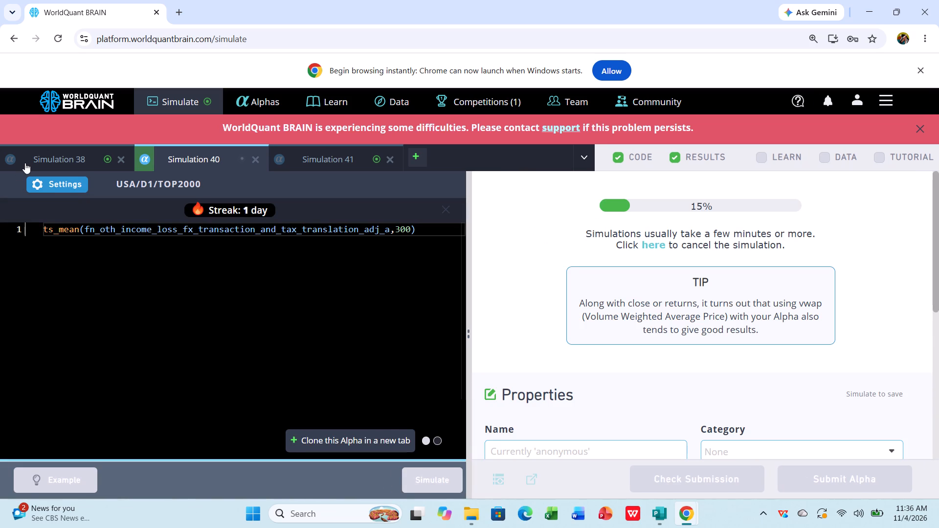
# Reveal the test period of Simulation 38 and examine its full IS period summary and the failed IS tests.
pyautogui.click(65, 161)
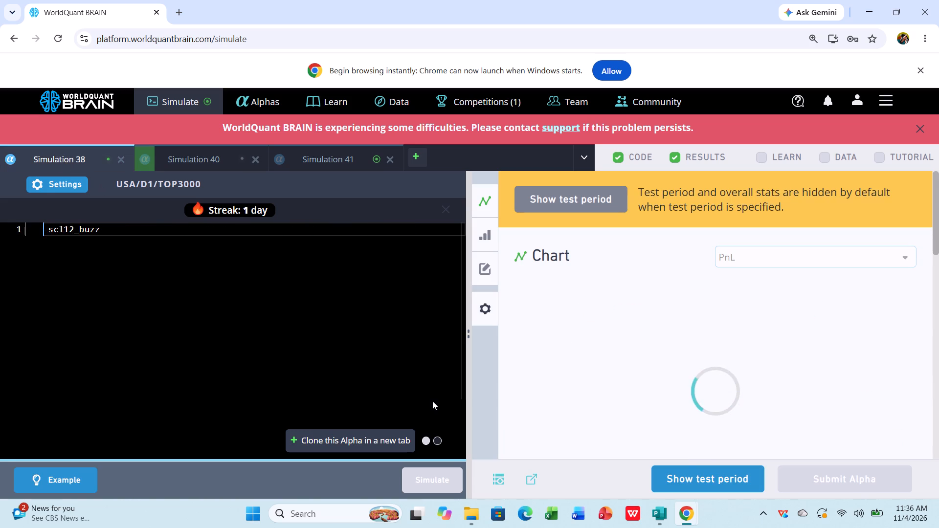
pyautogui.click(693, 475)
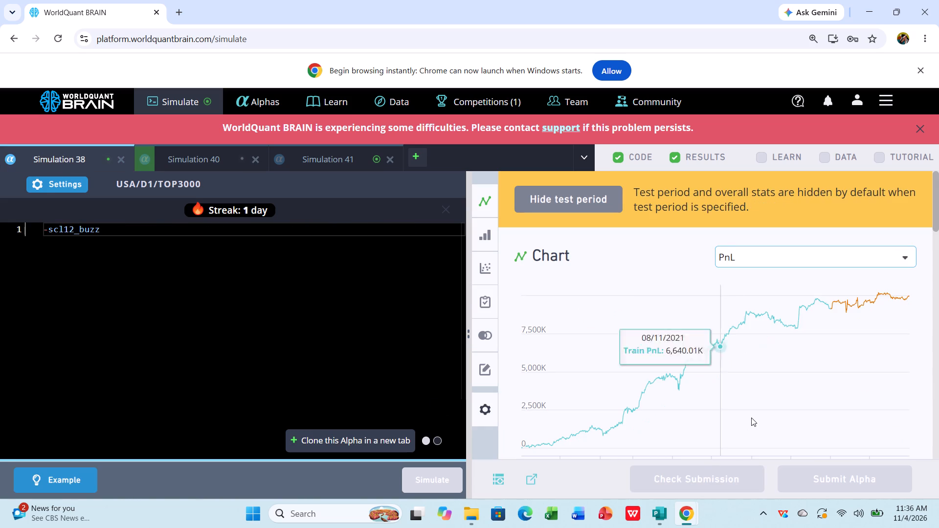
pyautogui.scroll(-4, 751, 418)
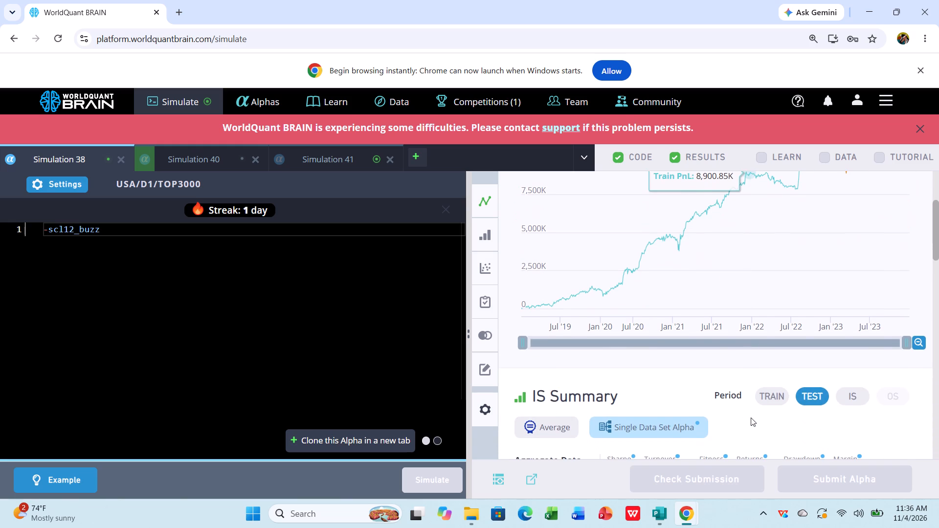
pyautogui.scroll(-2, 751, 418)
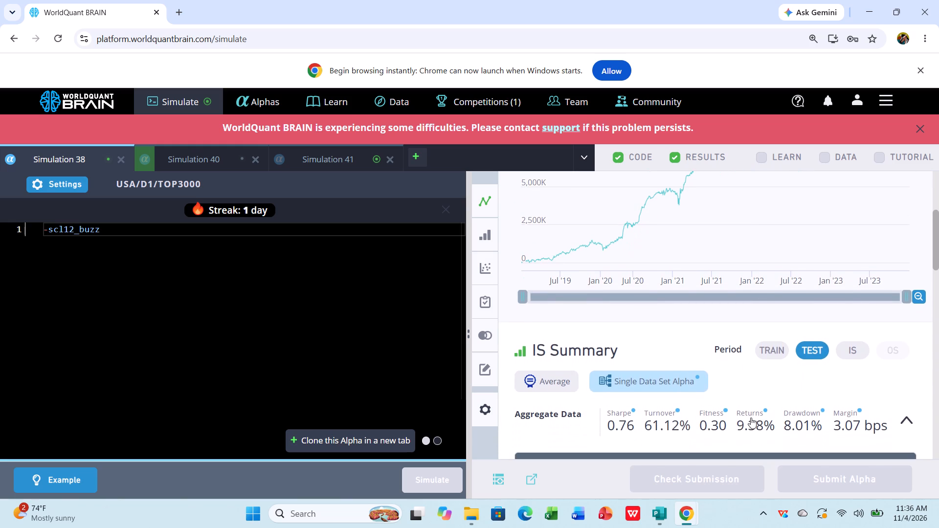
pyautogui.click(848, 350)
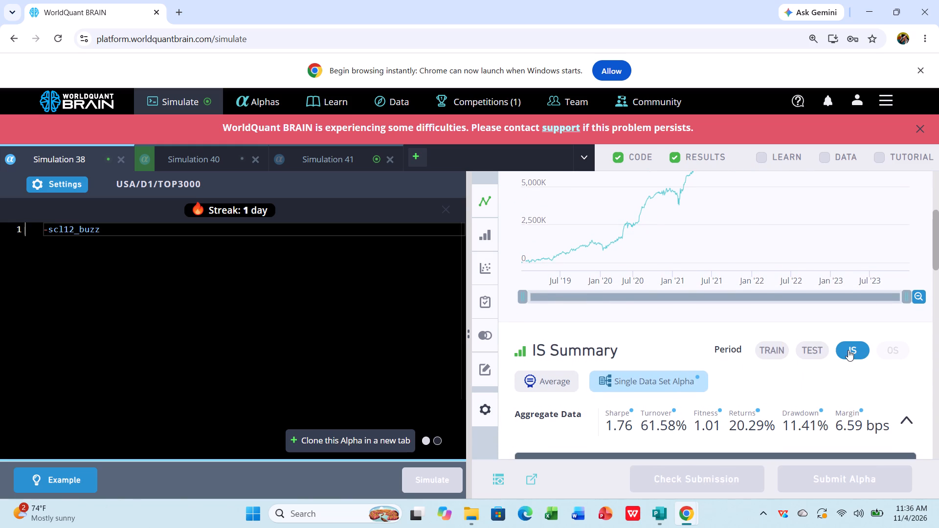
pyautogui.scroll(-1, 733, 370)
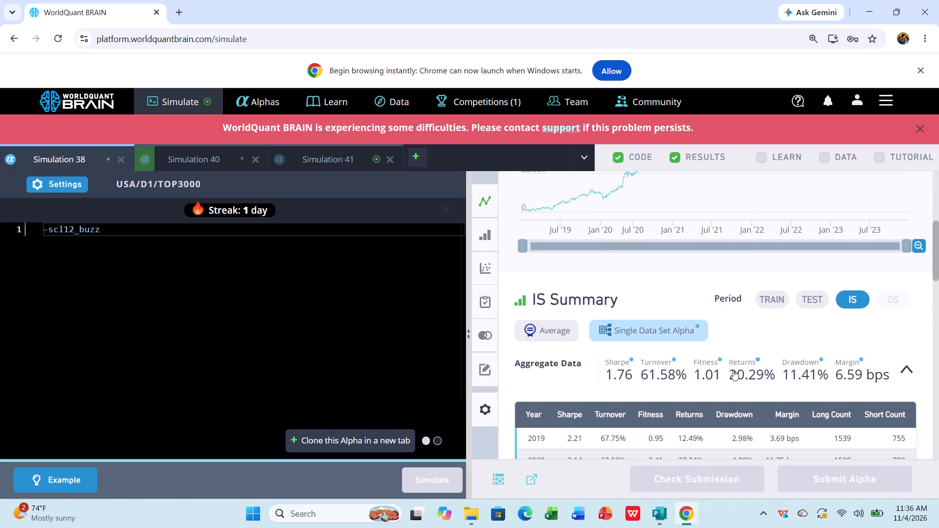
pyautogui.scroll(-4, 733, 370)
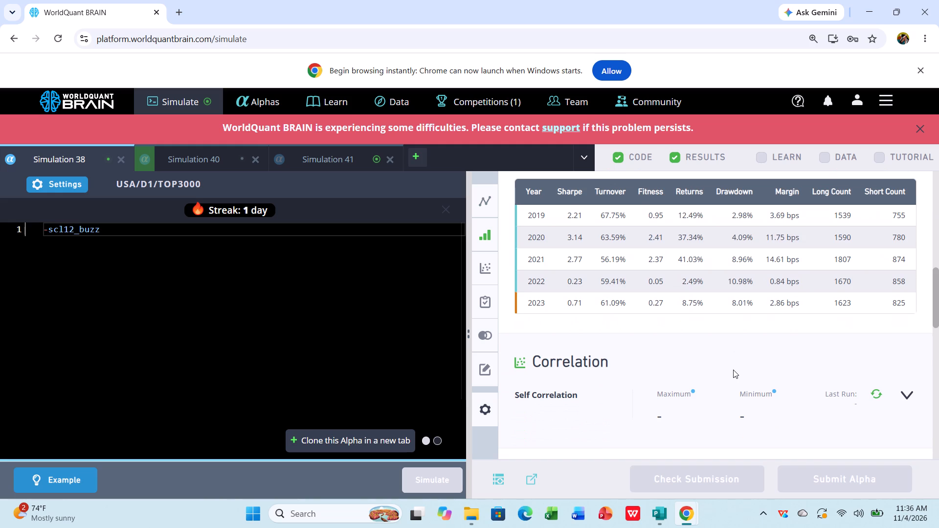
pyautogui.scroll(-2, 733, 370)
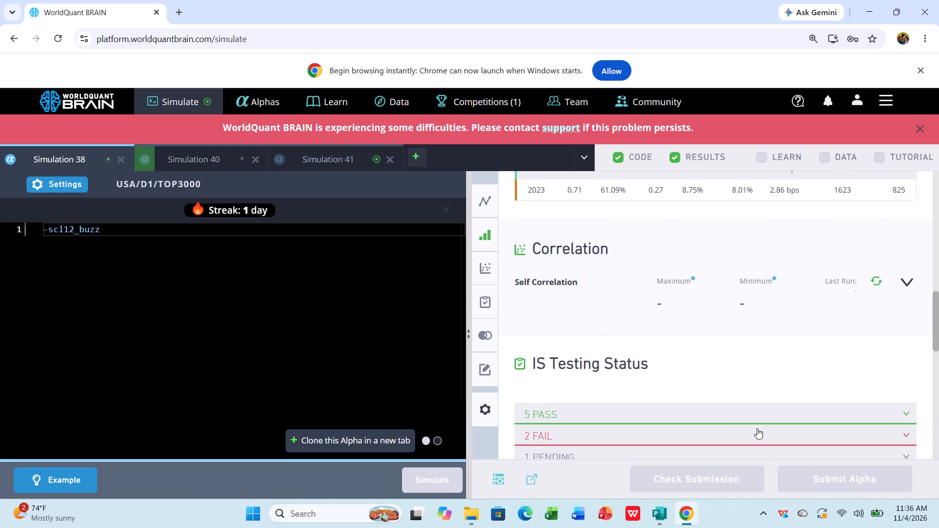
pyautogui.click(758, 431)
pyautogui.scroll(-1, 758, 431)
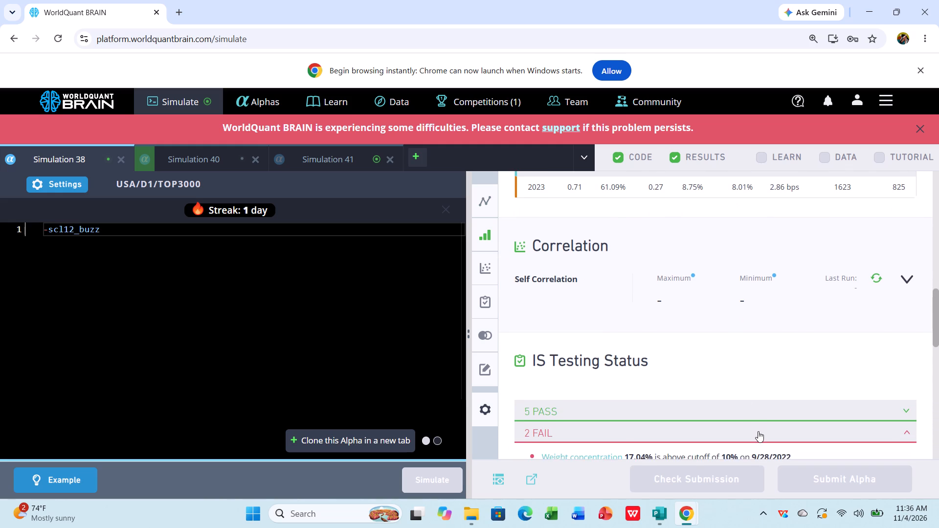
pyautogui.scroll(-1, 758, 431)
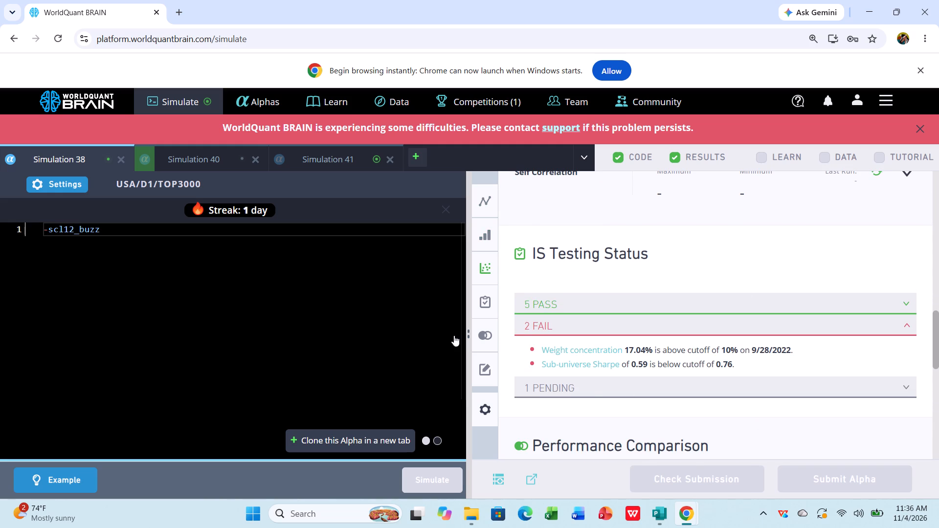
# Set the universe of Simulation 38 to TOP200, apply the settings and simulate the alpha again.
pyautogui.click(65, 182)
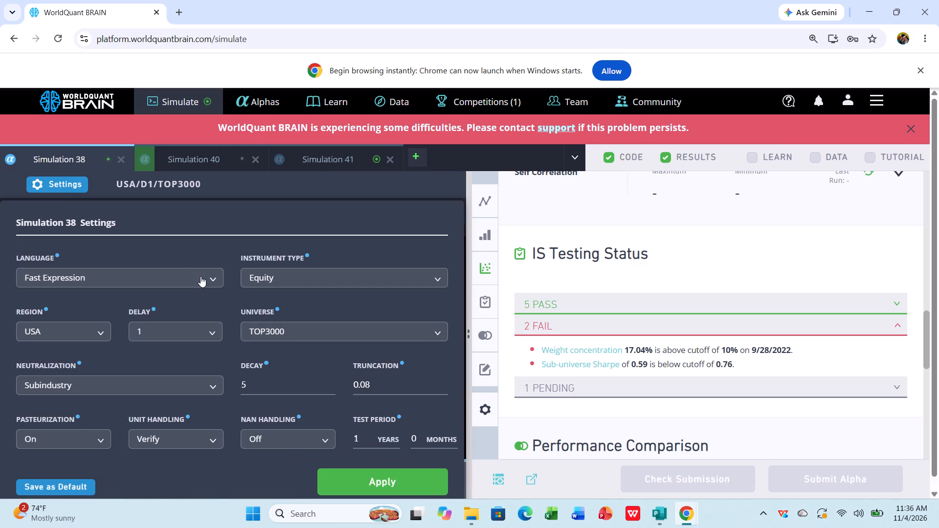
pyautogui.click(374, 336)
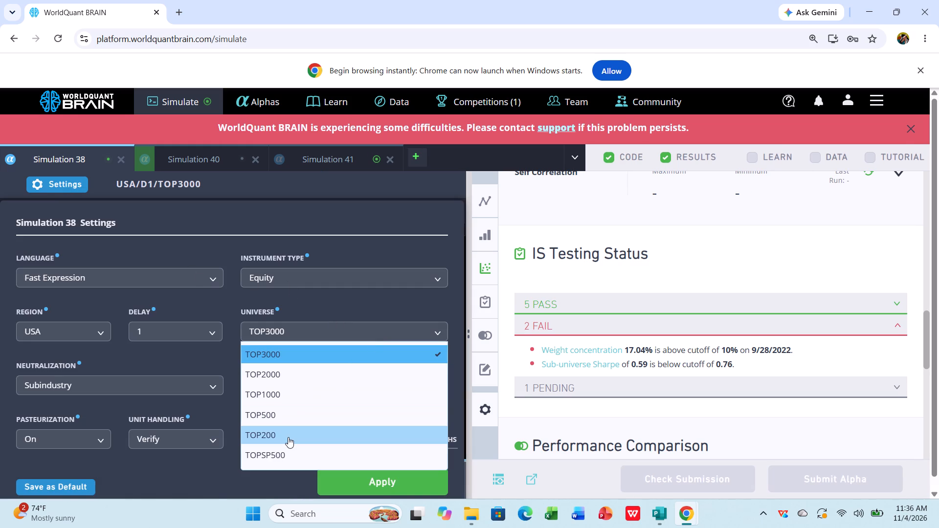
pyautogui.click(288, 437)
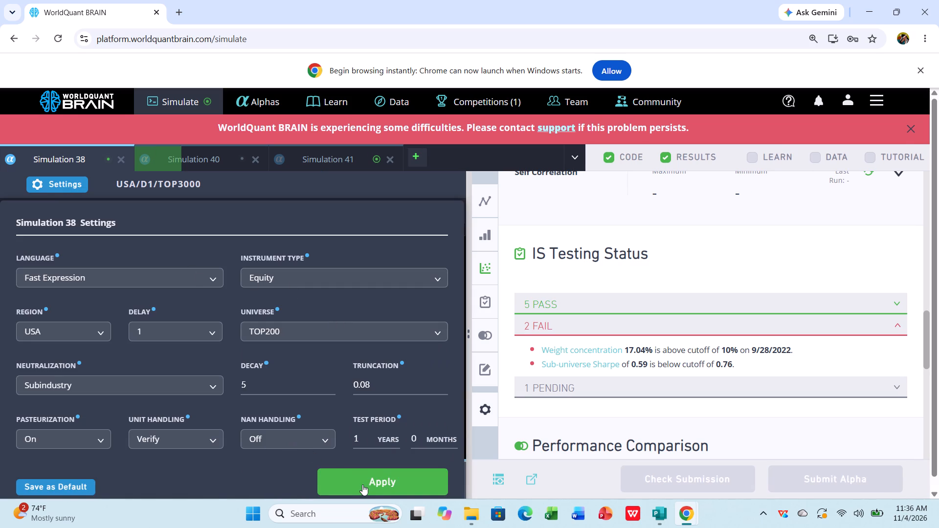
pyautogui.click(368, 484)
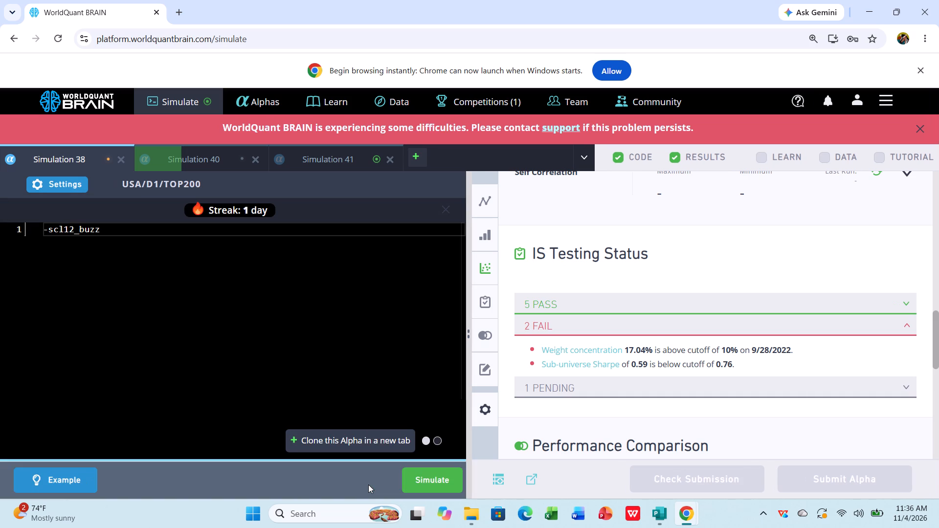
pyautogui.click(430, 479)
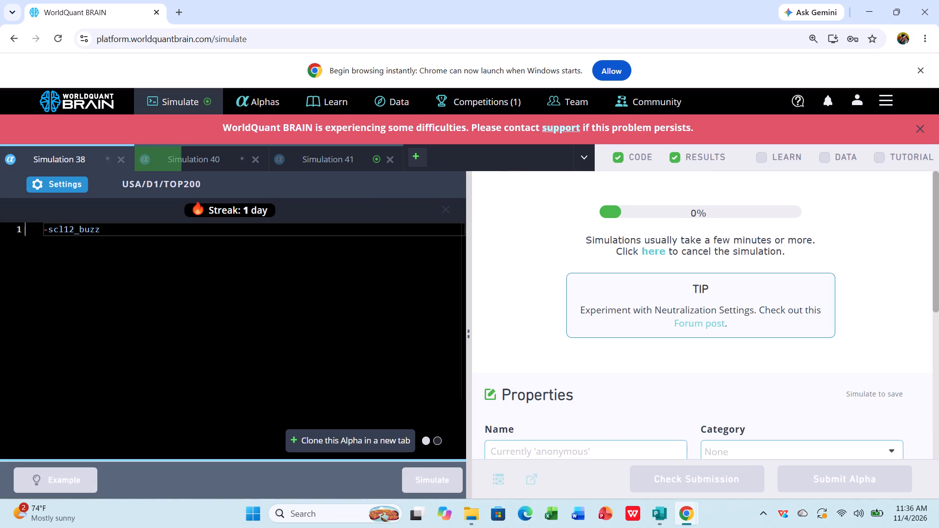
# Reveal the test period of Simulation 41 and examine its full IS period summary and the failed IS tests.
pyautogui.click(348, 161)
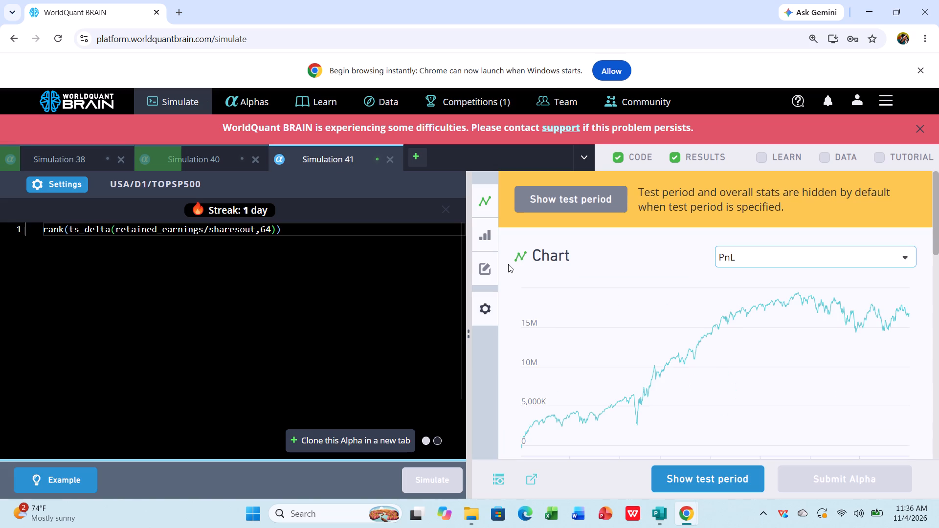
pyautogui.click(679, 474)
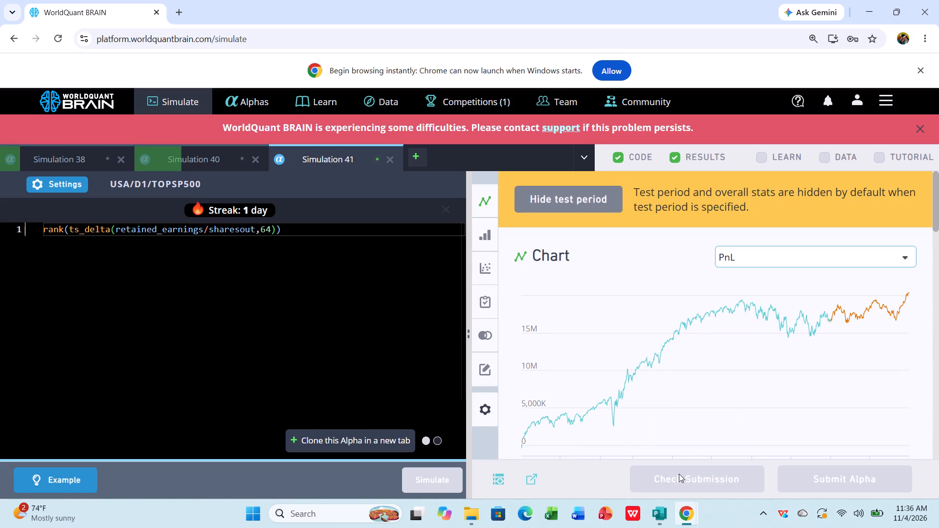
pyautogui.scroll(-1, 714, 448)
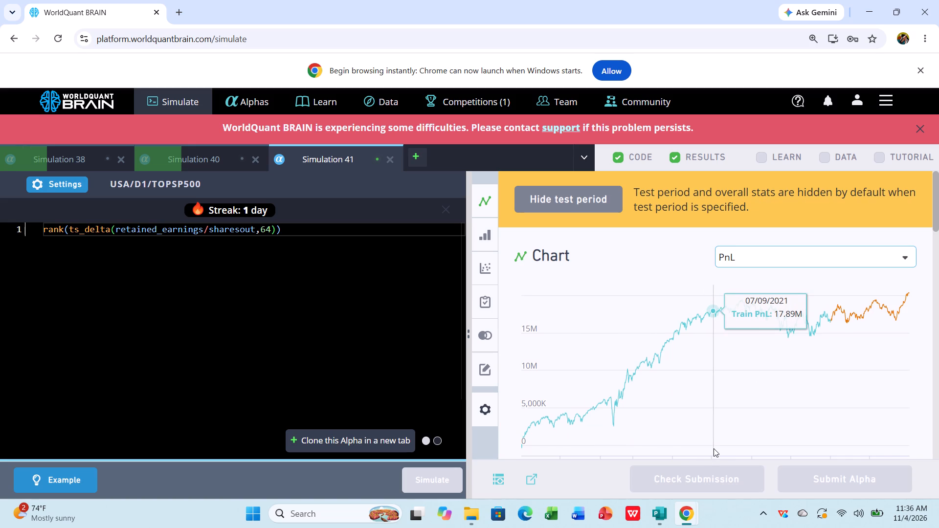
pyautogui.scroll(-3, 714, 448)
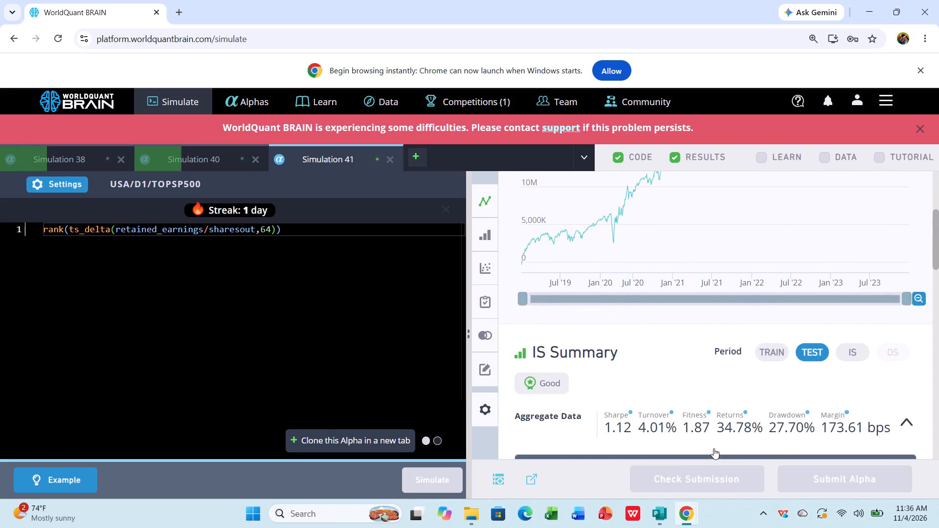
pyautogui.scroll(-1, 714, 448)
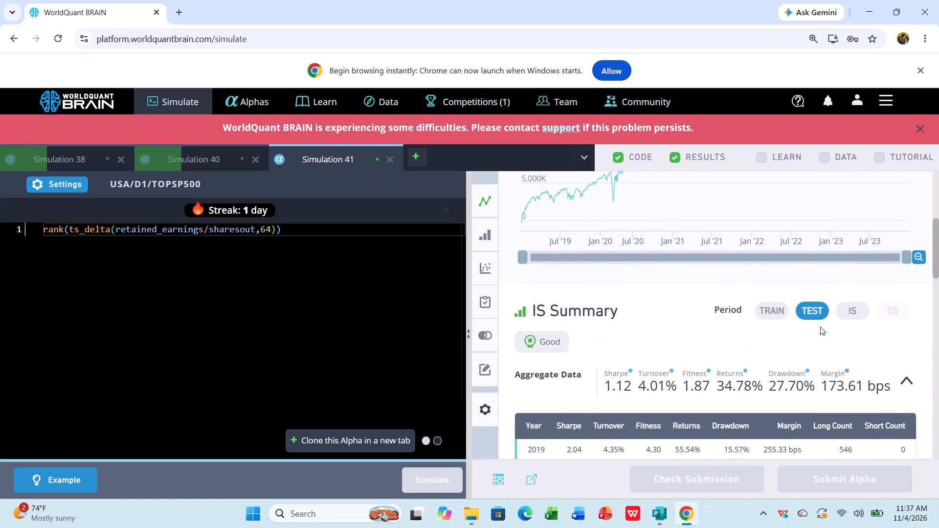
pyautogui.click(852, 305)
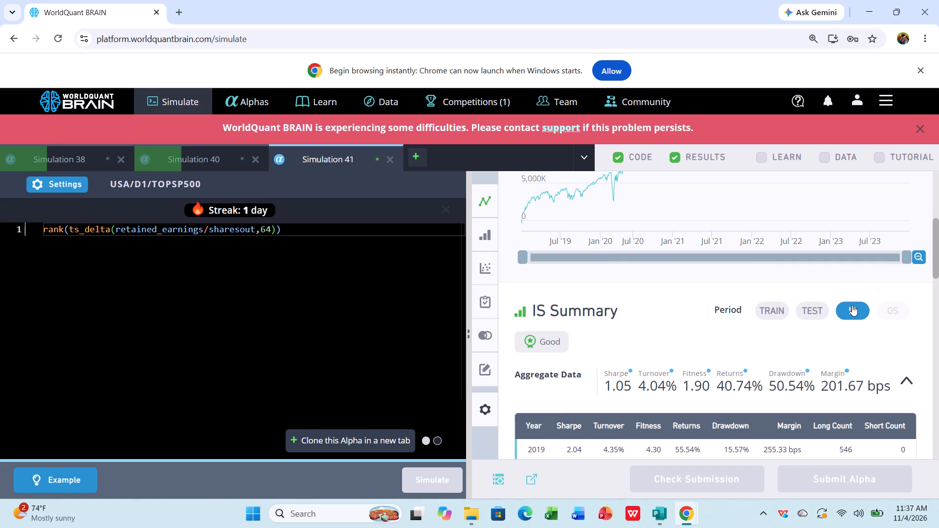
pyautogui.scroll(-2, 804, 372)
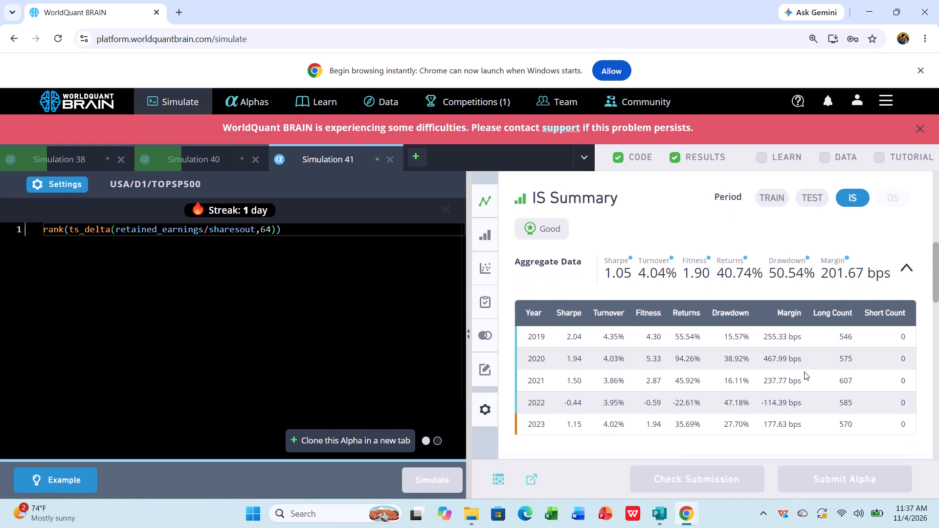
pyautogui.scroll(-3, 804, 372)
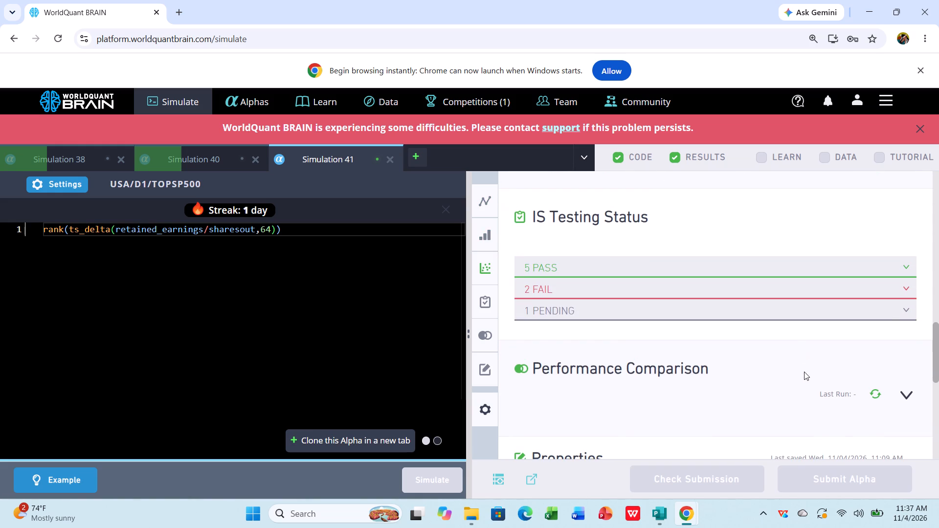
pyautogui.click(800, 288)
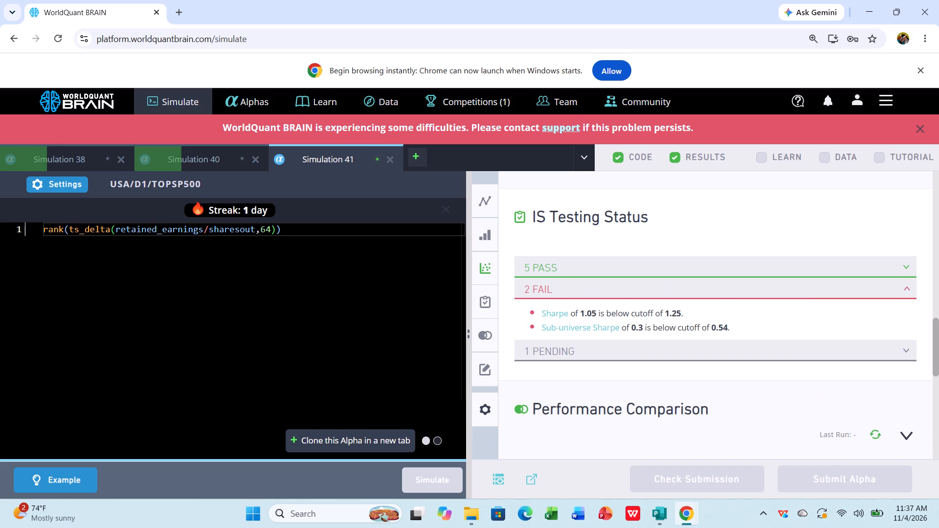
# Set the universe of Simulation 41 to TOP200, apply the settings and simulate the alpha again.
pyautogui.click(69, 180)
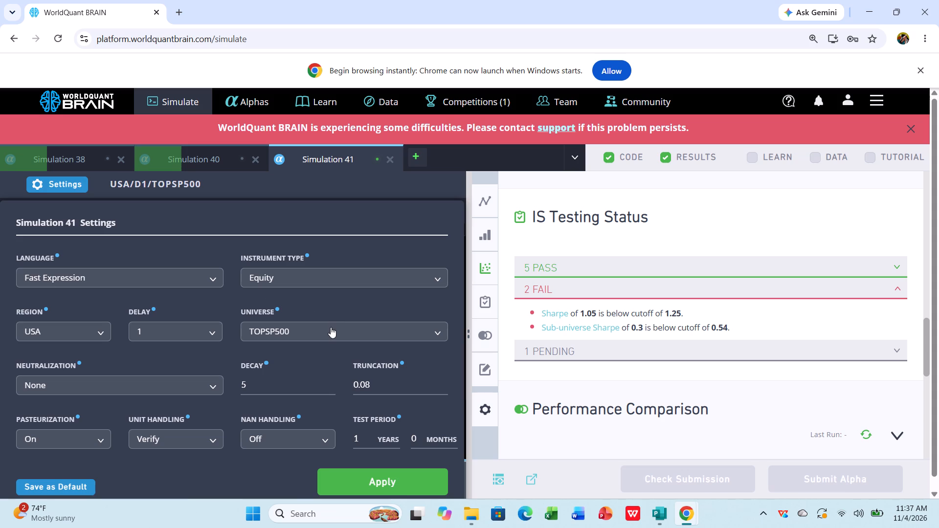
pyautogui.click(362, 329)
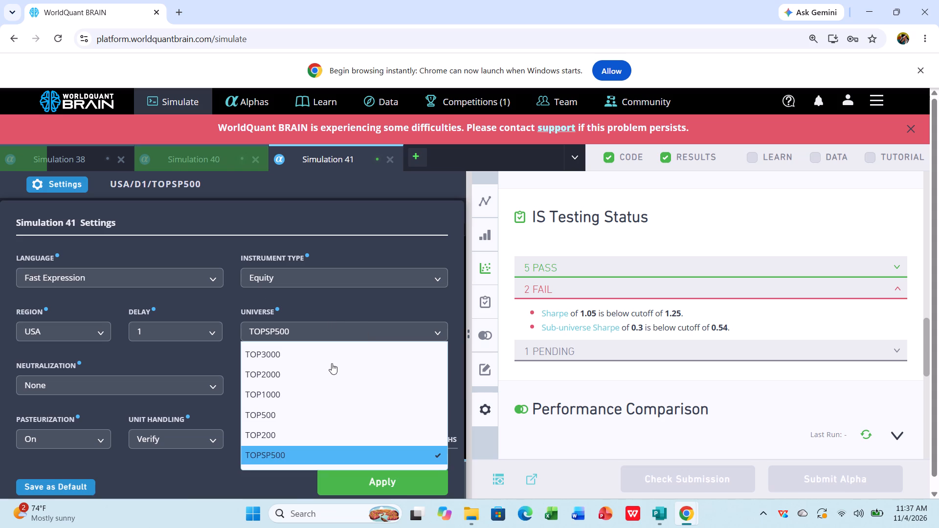
pyautogui.click(265, 432)
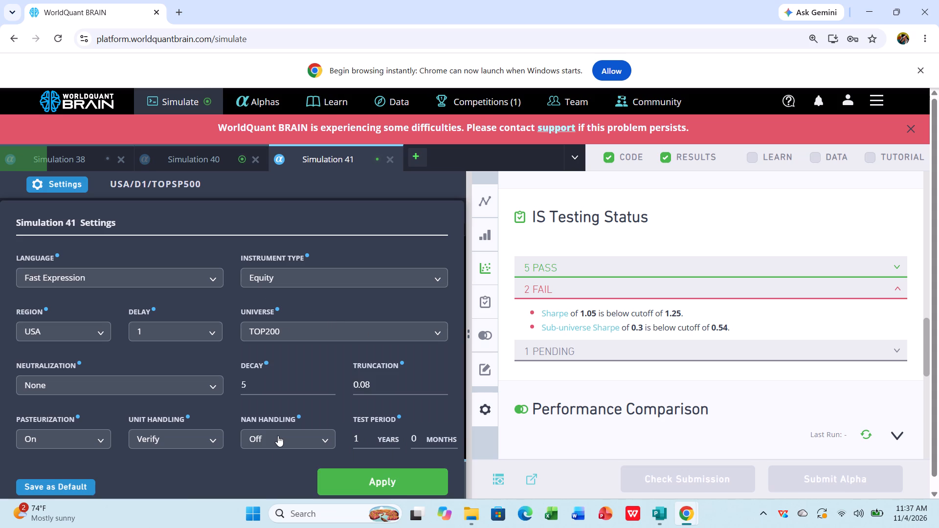
pyautogui.click(374, 483)
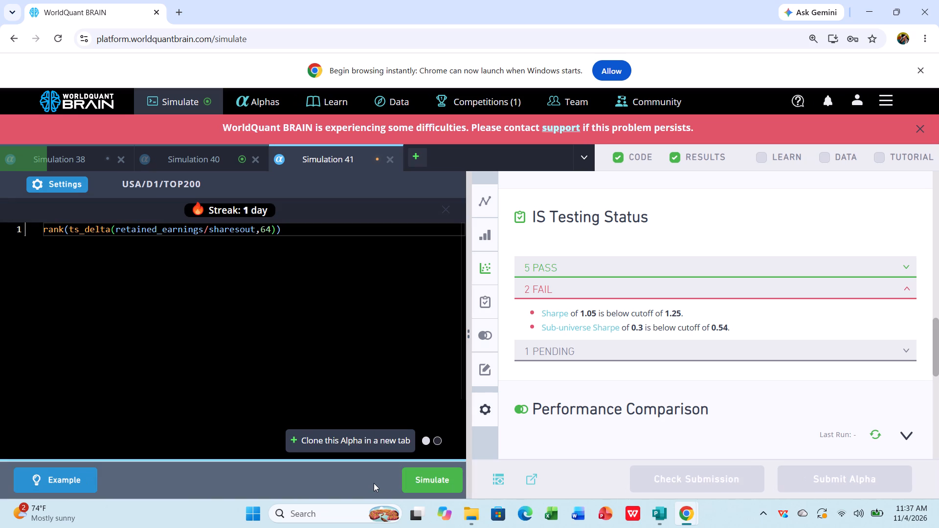
pyautogui.click(434, 476)
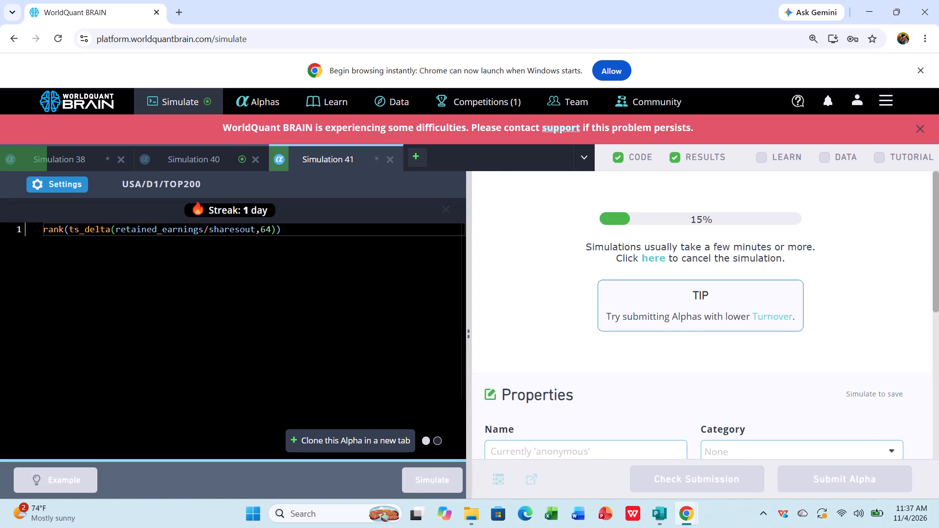
# Reveal the test period of Simulation 40 and examine its full IS period summary and the failed IS tests.
pyautogui.click(196, 158)
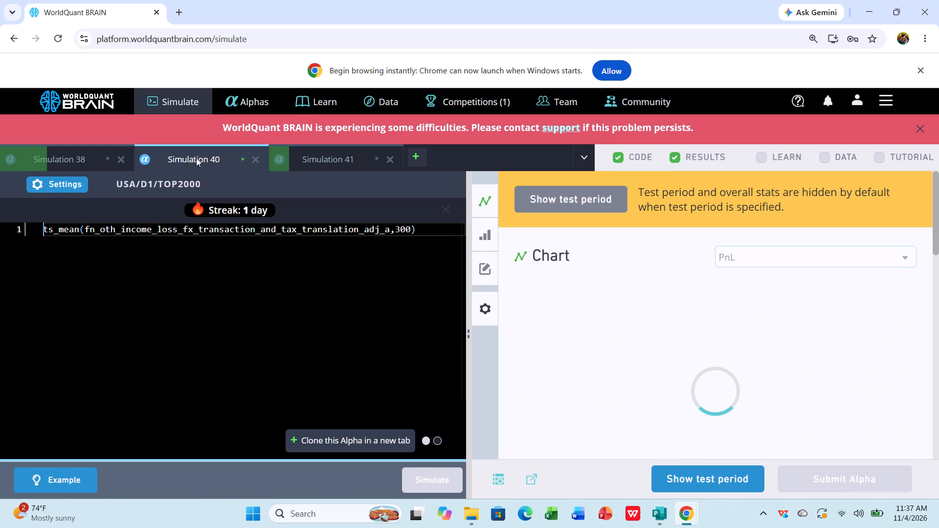
pyautogui.click(679, 479)
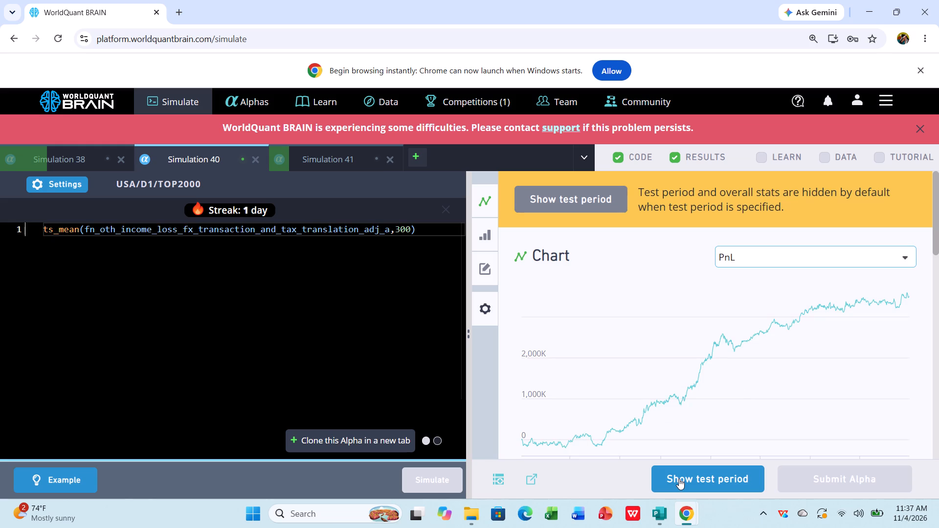
pyautogui.click(679, 479)
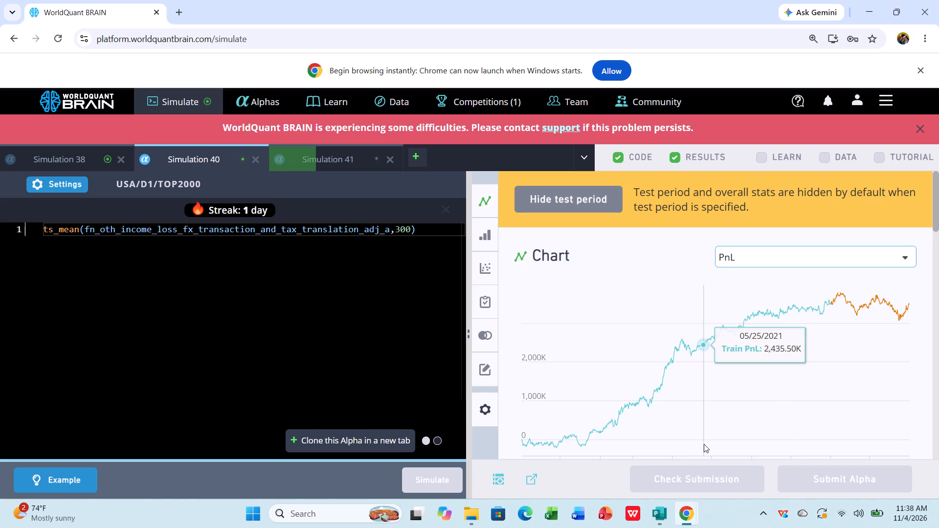
pyautogui.scroll(-4, 704, 444)
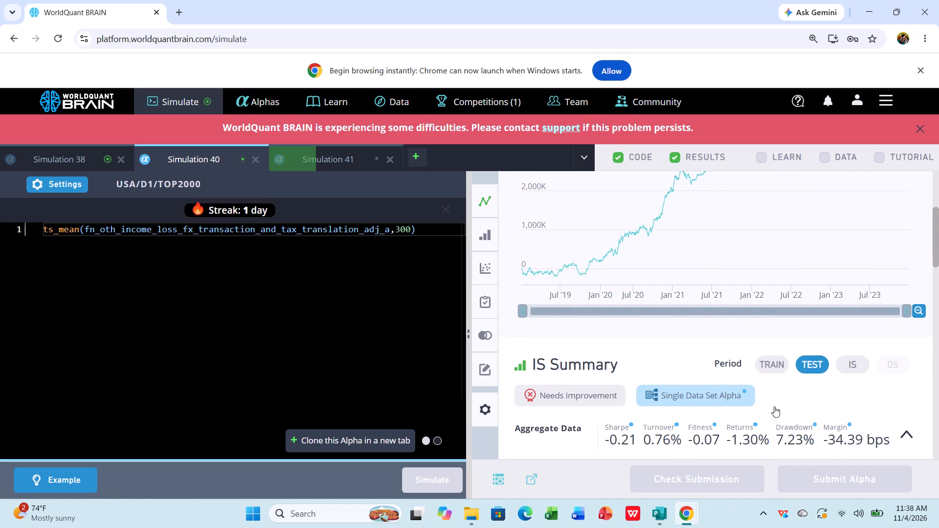
pyautogui.click(851, 364)
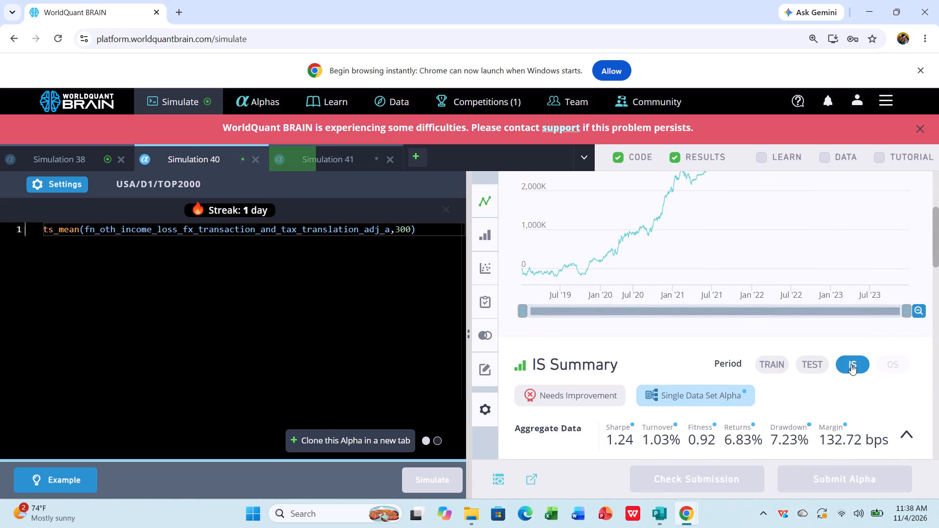
pyautogui.scroll(-4, 851, 364)
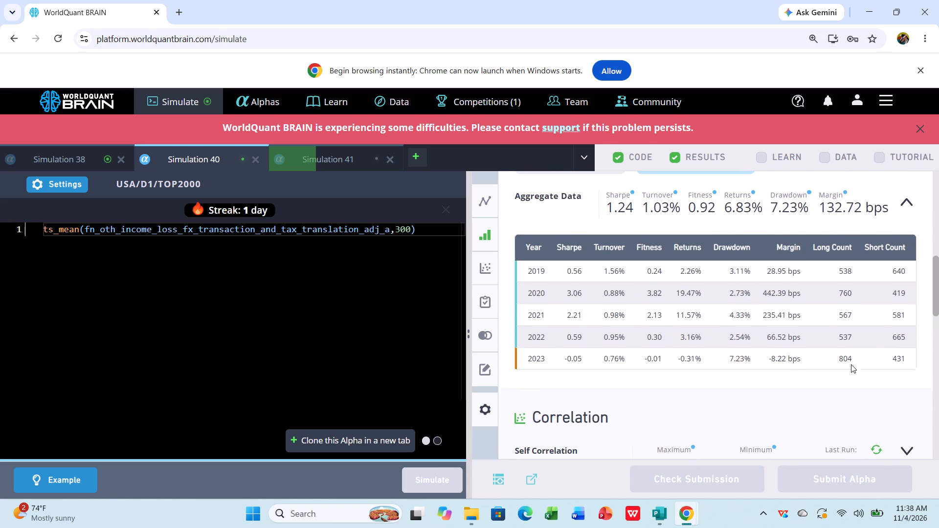
pyautogui.scroll(-4, 851, 364)
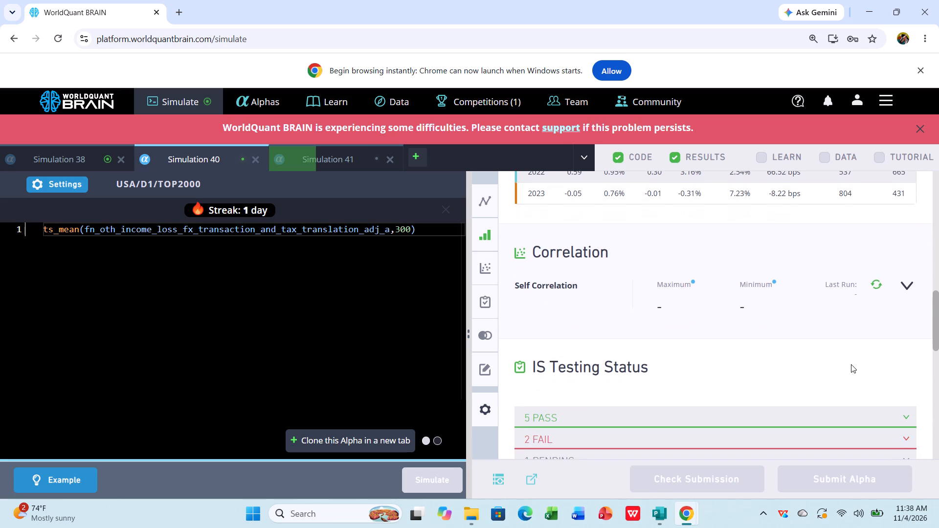
pyautogui.scroll(-1, 851, 364)
pyautogui.click(861, 403)
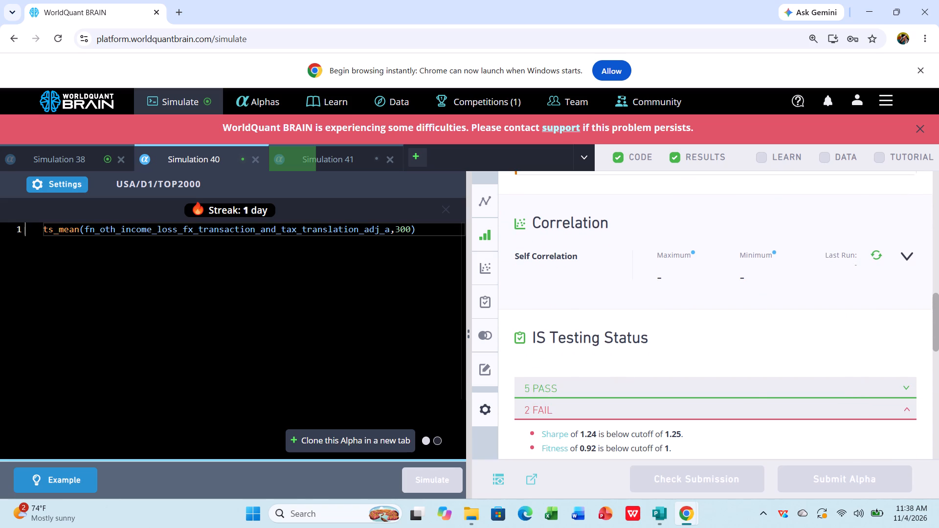
# Set the decay of Simulation 40 to 8, apply the settings and simulate the alpha again.
pyautogui.click(60, 178)
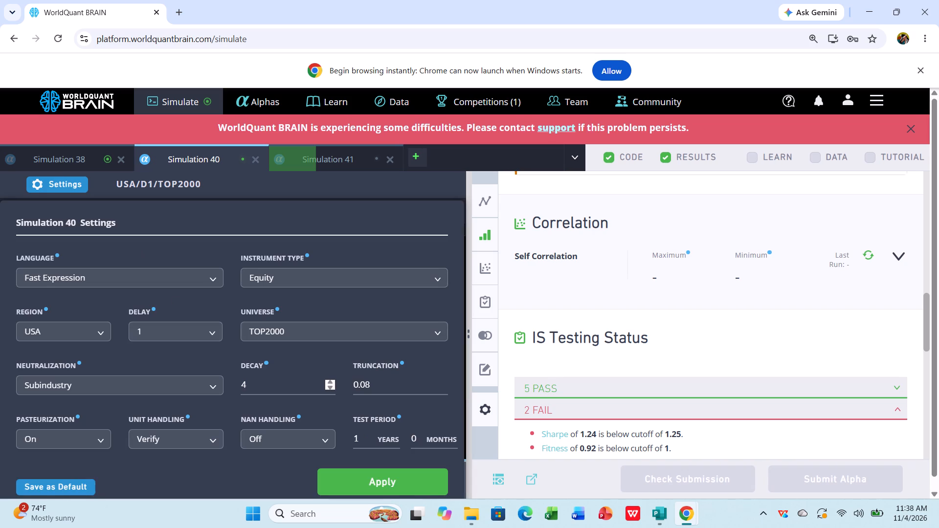
pyautogui.click(261, 383)
pyautogui.press('BackSpace')
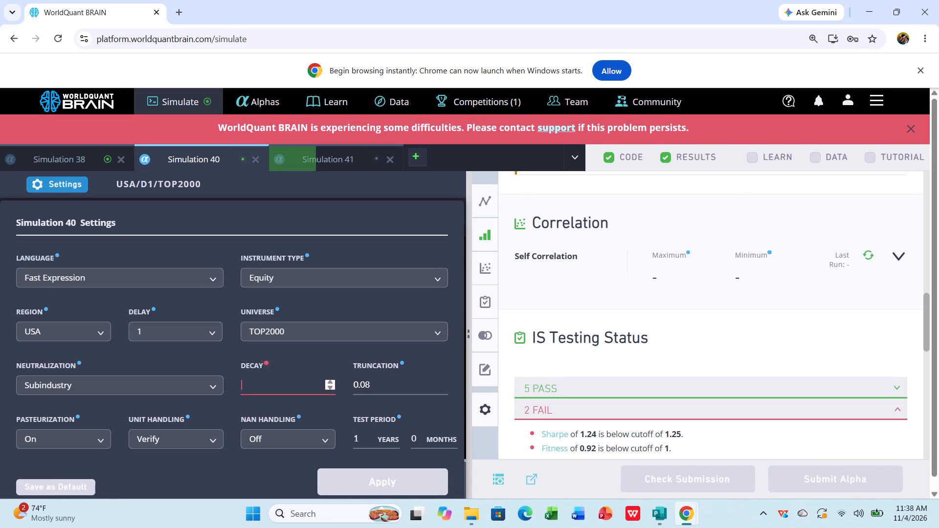
pyautogui.write('88')
pyautogui.press('BackSpace')
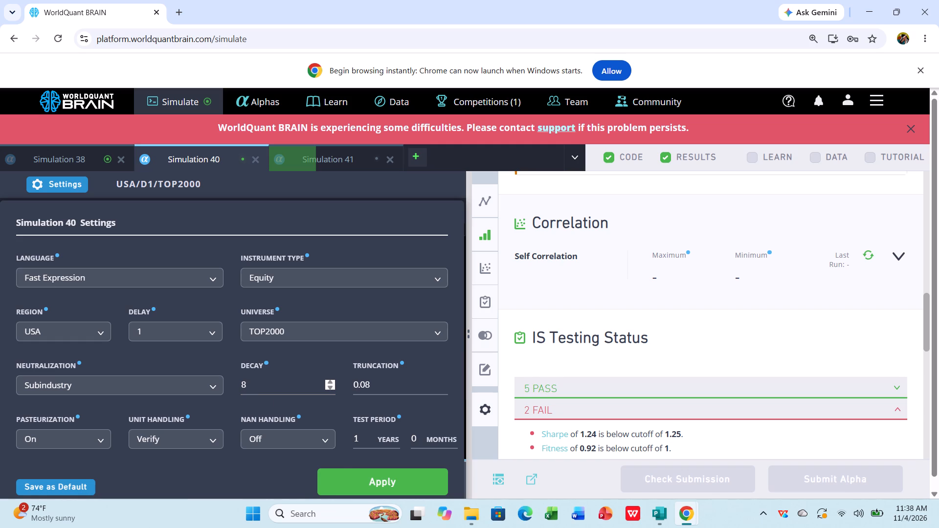
pyautogui.click(368, 480)
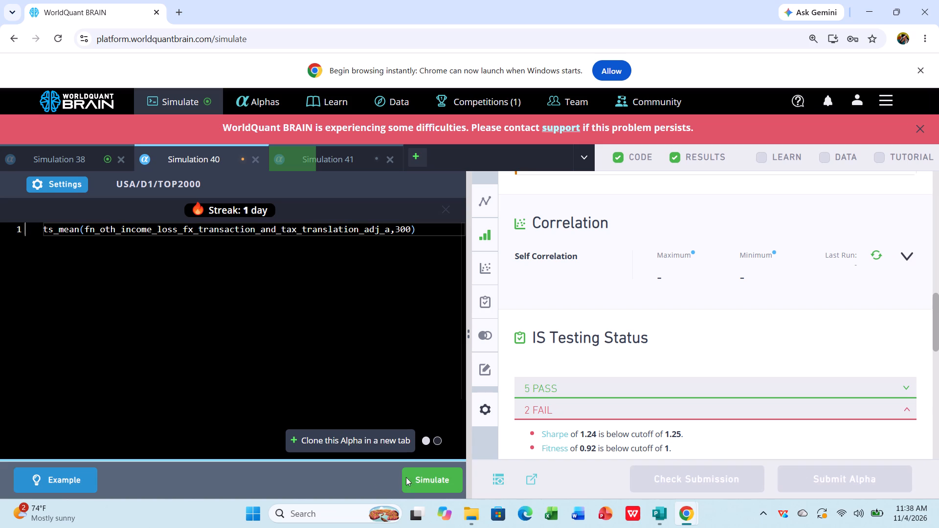
pyautogui.click(436, 478)
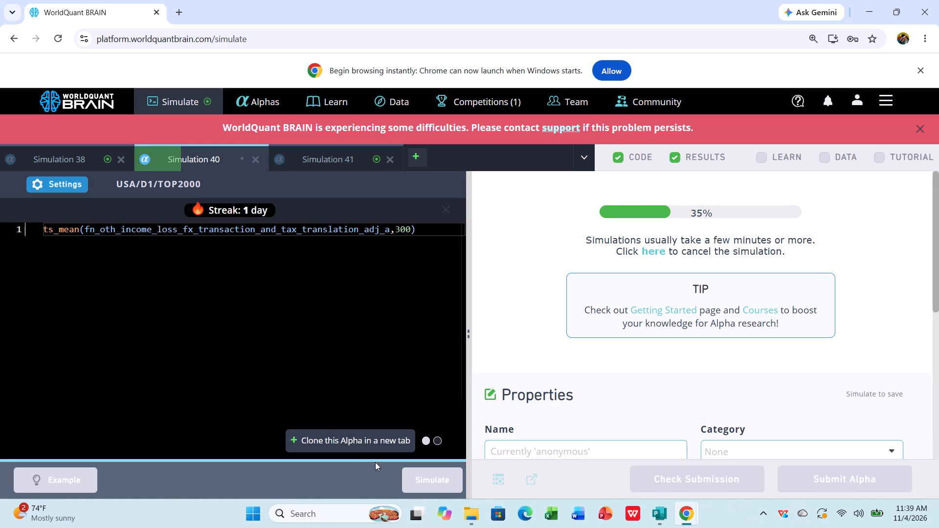
# Reveal the test period of Simulation 38 and examine its full IS period summary and yearly results.
pyautogui.click(78, 159)
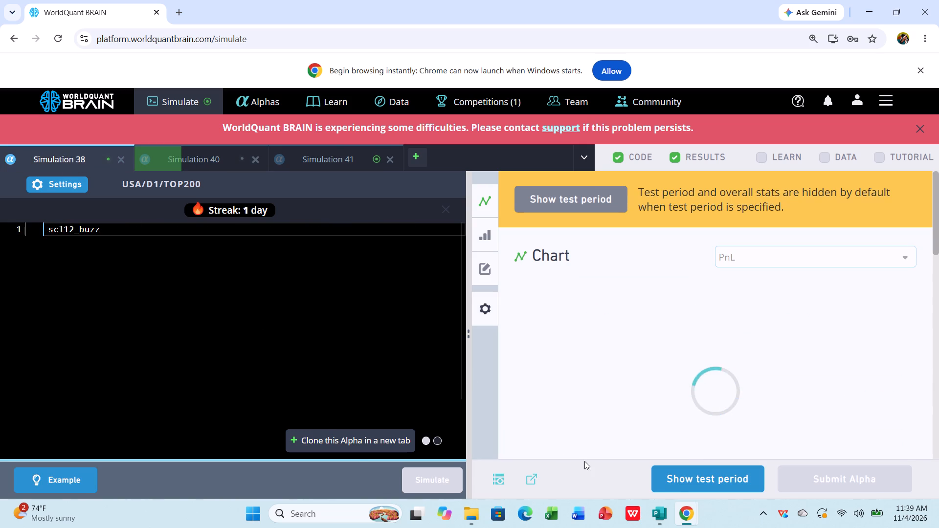
pyautogui.click(686, 481)
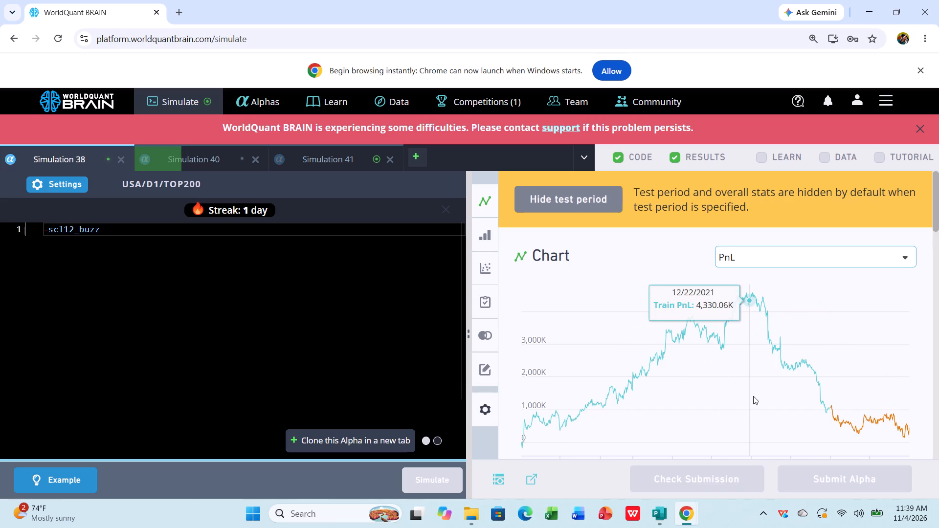
pyautogui.scroll(-4, 753, 396)
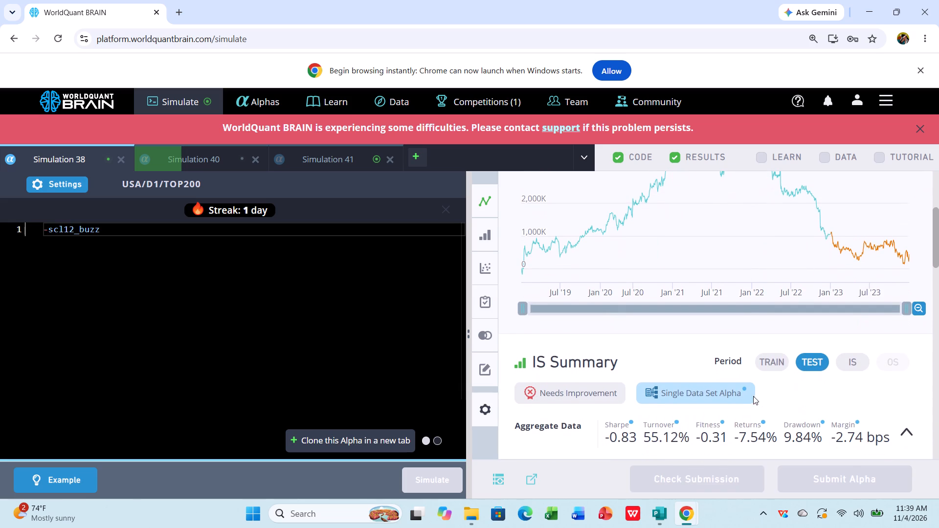
pyautogui.click(852, 364)
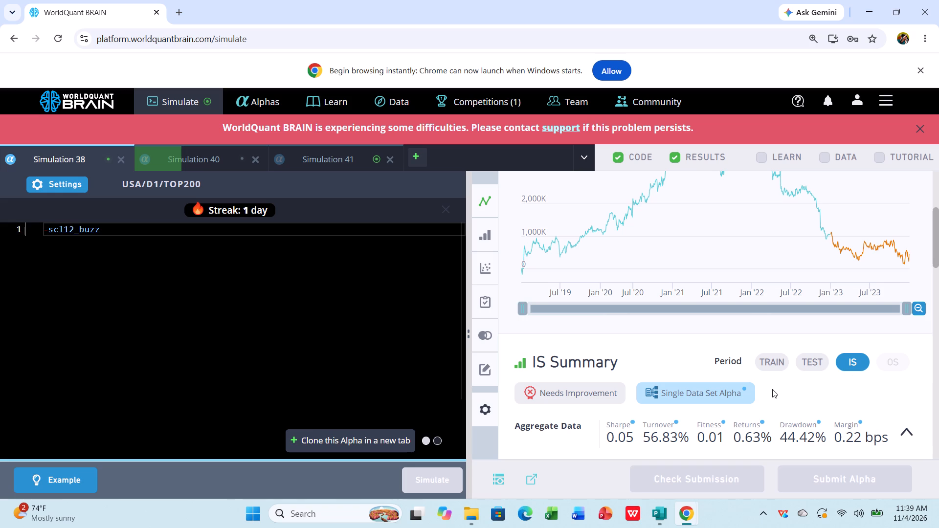
pyautogui.scroll(-3, 772, 389)
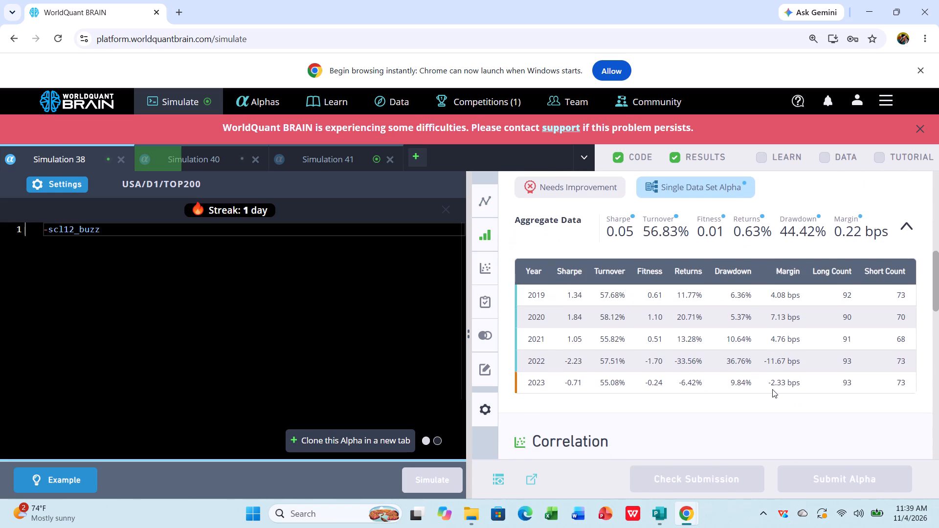
pyautogui.scroll(-1, 772, 389)
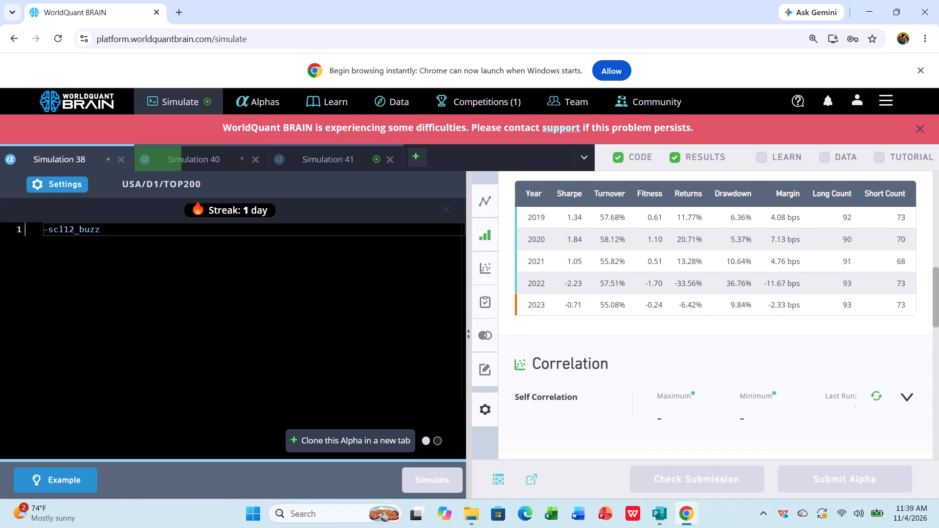
# Set the universe of Simulation 38 to TOPSP500.
pyautogui.click(58, 184)
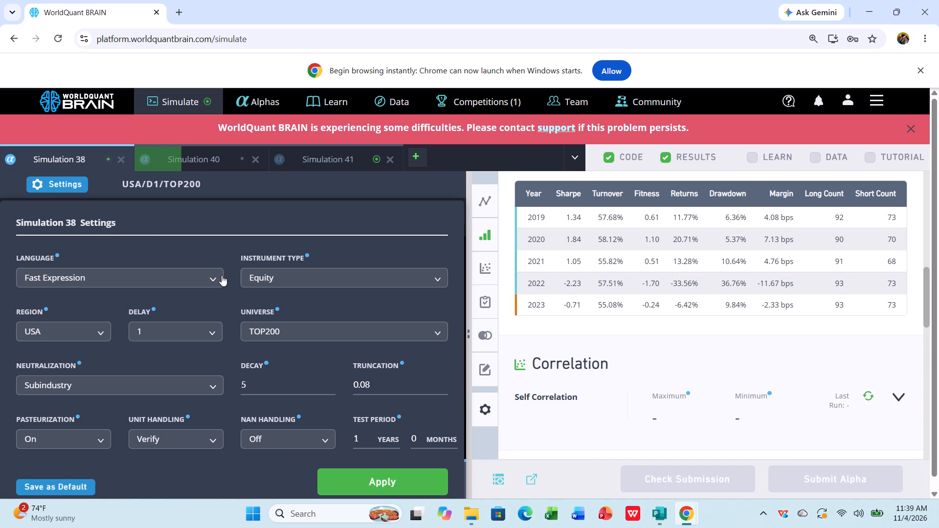
pyautogui.click(361, 329)
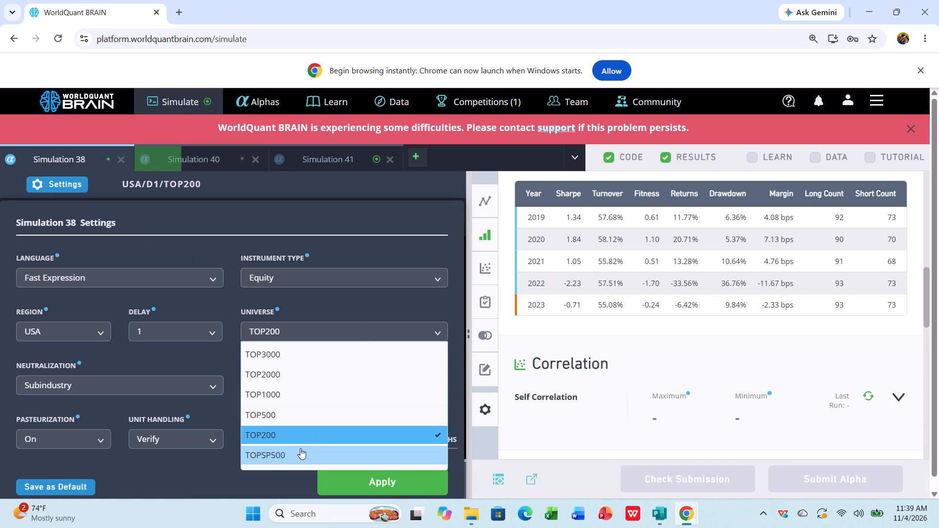
pyautogui.click(299, 449)
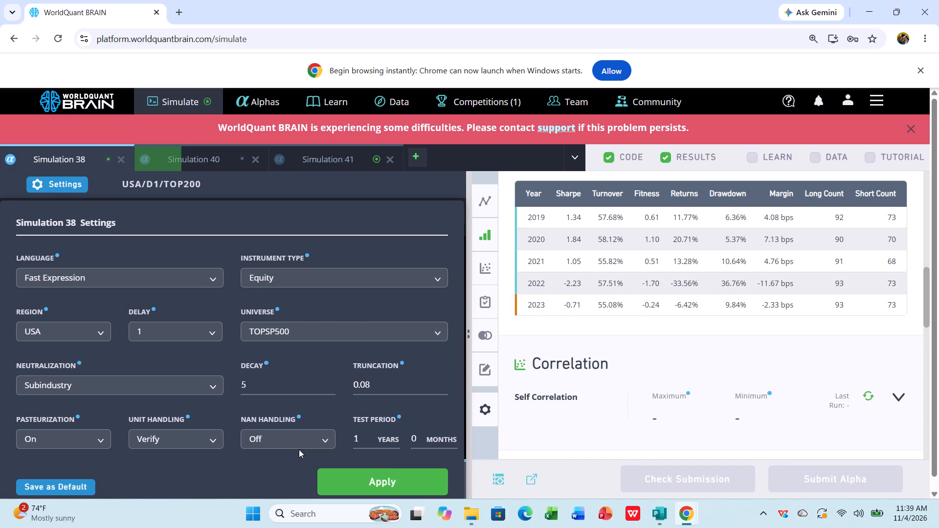
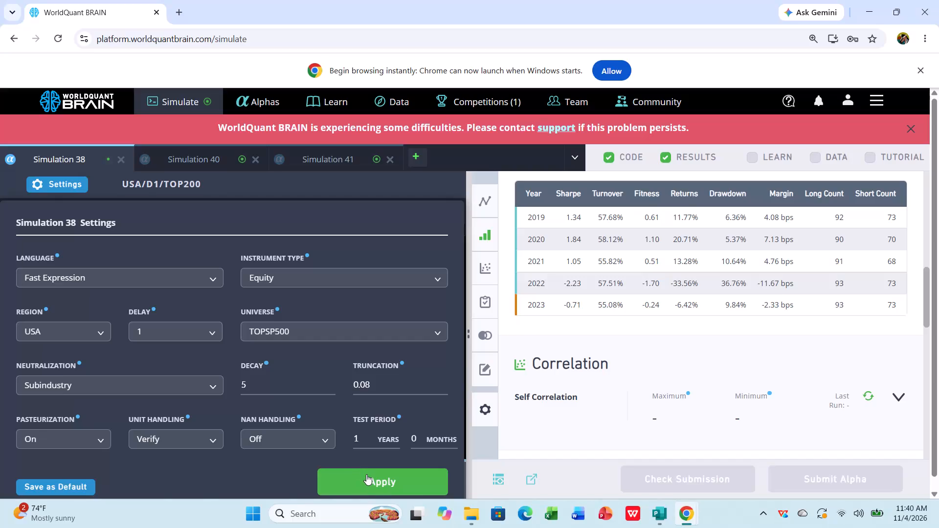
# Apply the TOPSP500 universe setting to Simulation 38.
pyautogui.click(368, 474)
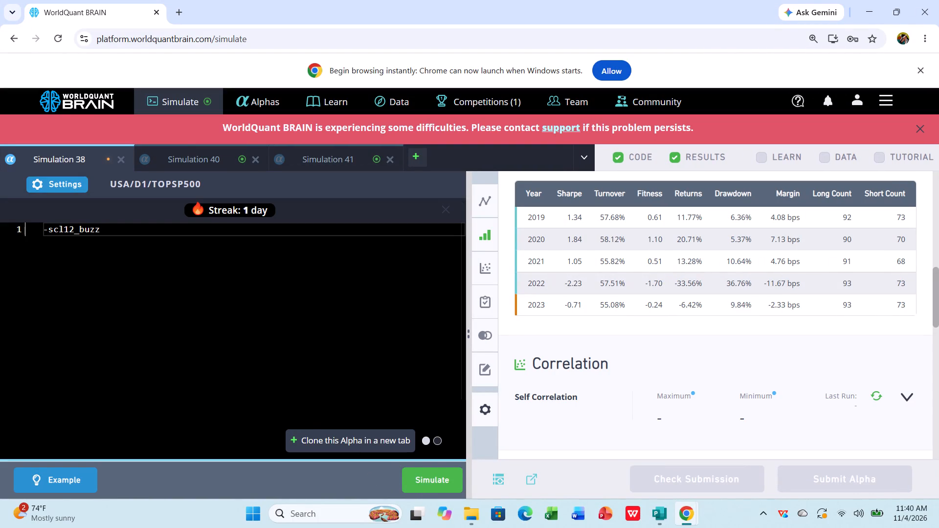
# Set the universe of Simulation 38 to TOP500, apply the settings and simulate the alpha again.
pyautogui.click(63, 180)
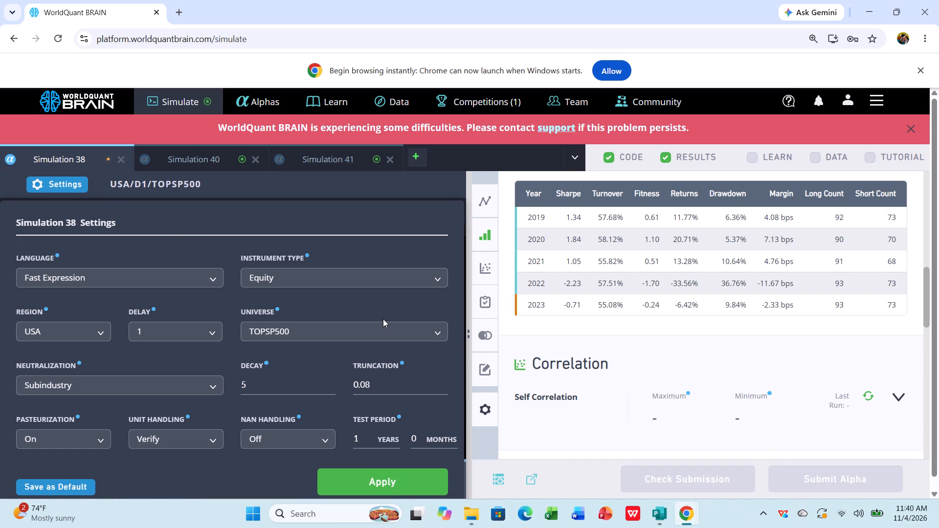
pyautogui.click(407, 327)
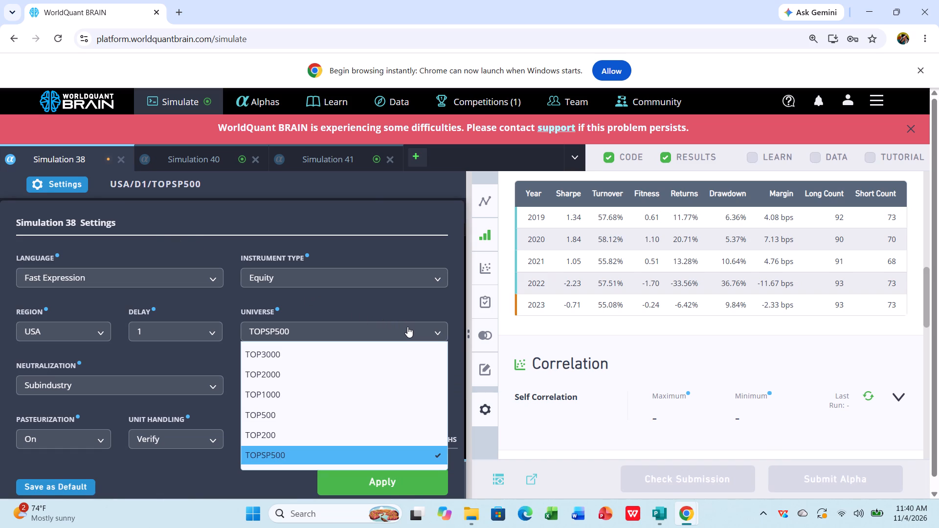
pyautogui.click(323, 410)
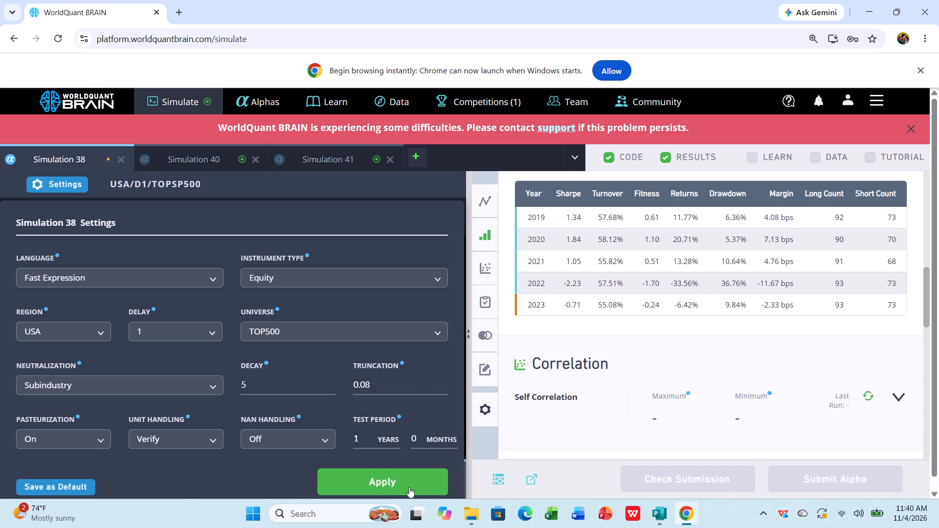
pyautogui.click(393, 483)
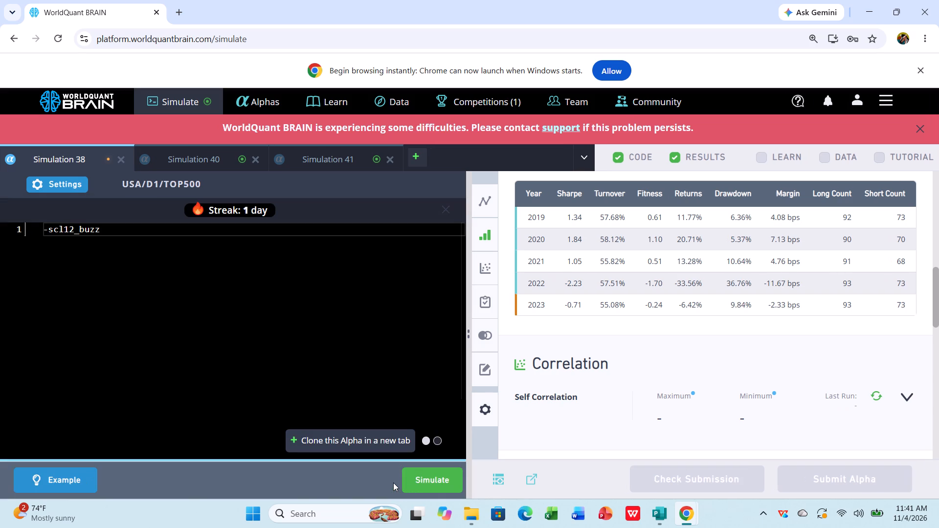
pyautogui.click(417, 478)
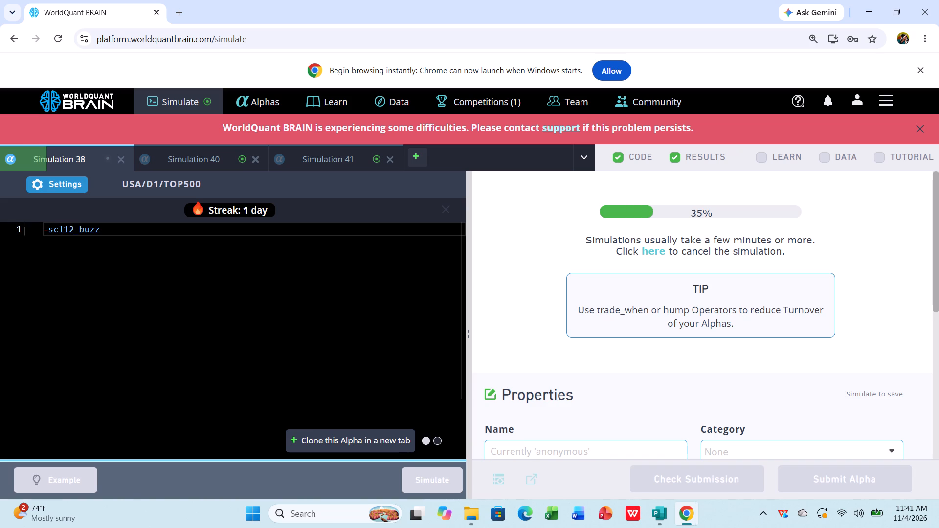
# Switch to Simulation 40 and reveal the test period of its rerun results.
pyautogui.click(213, 157)
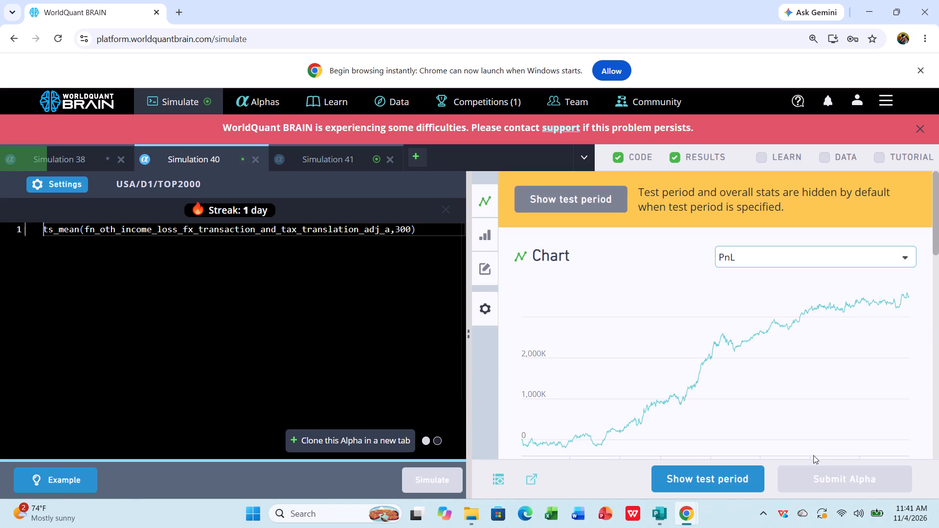
pyautogui.click(719, 476)
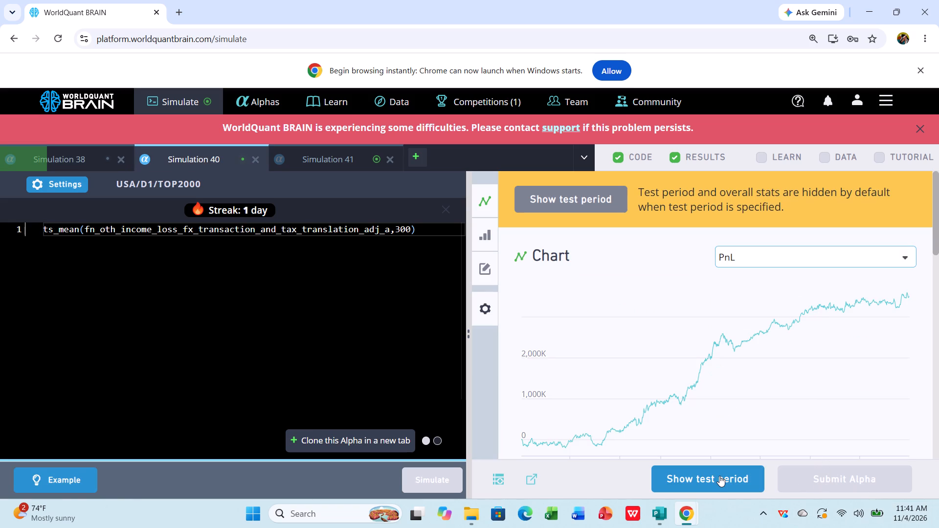
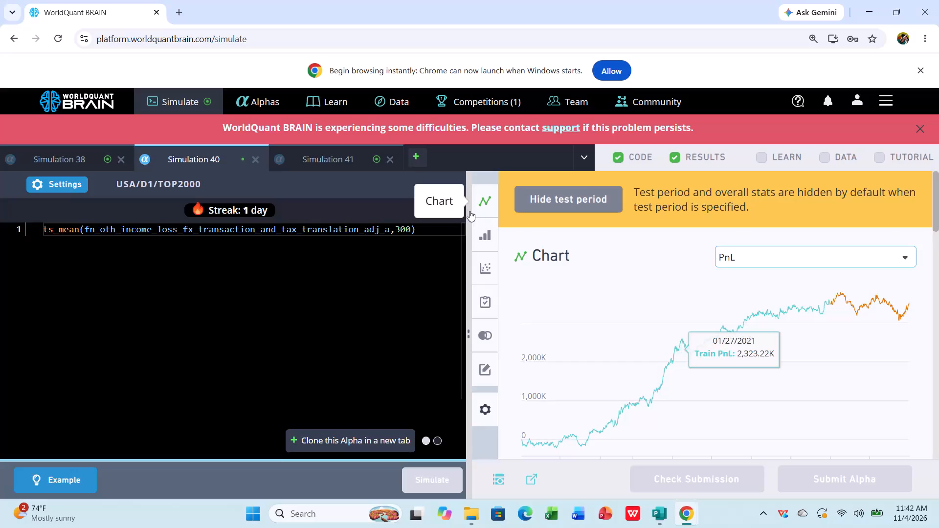
# Switch to Simulation 41 to view the results of its rerun.
pyautogui.click(373, 154)
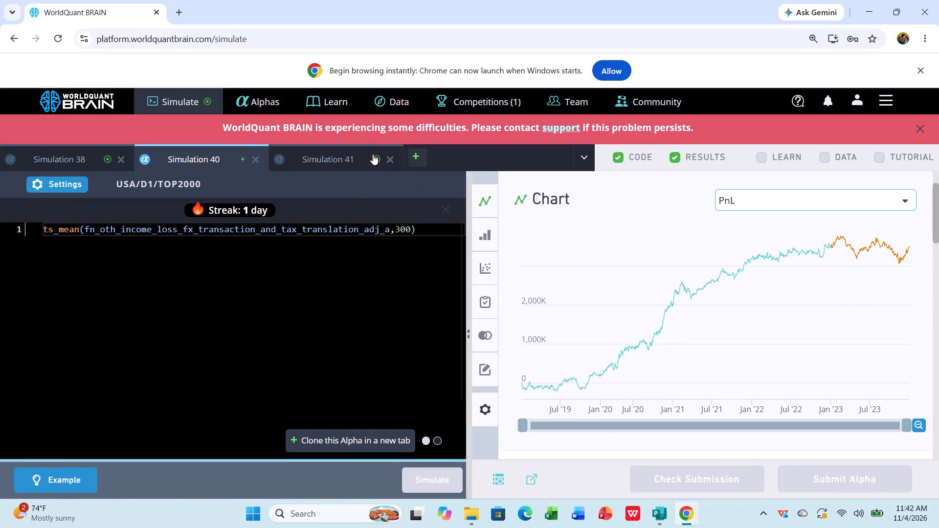
pyautogui.click(373, 154)
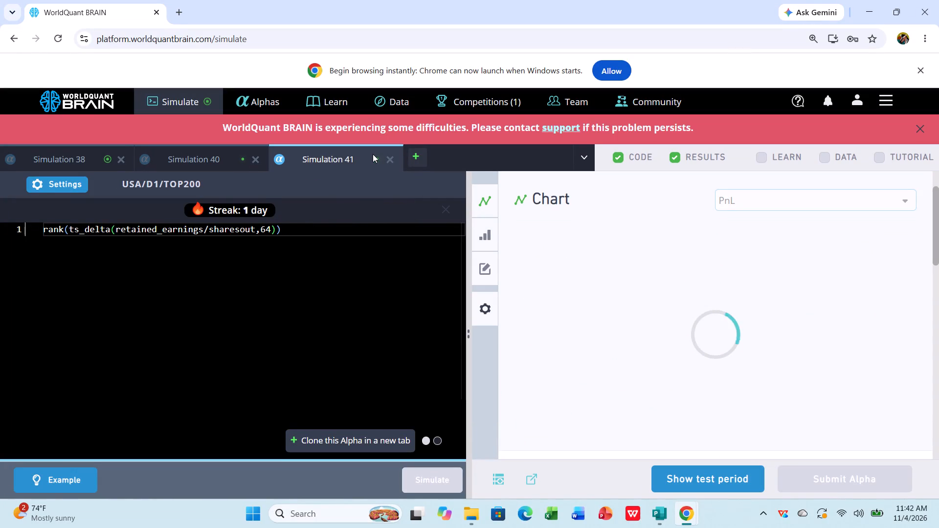
pyautogui.click(378, 157)
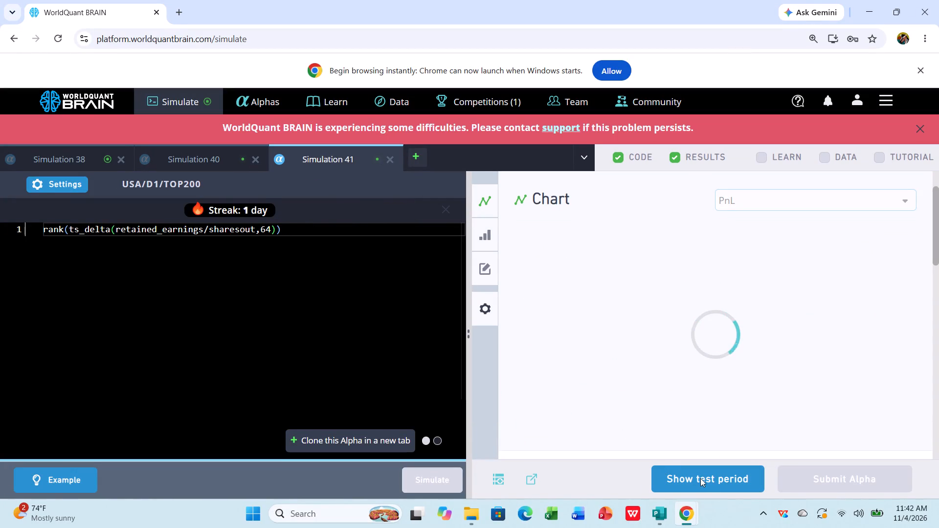
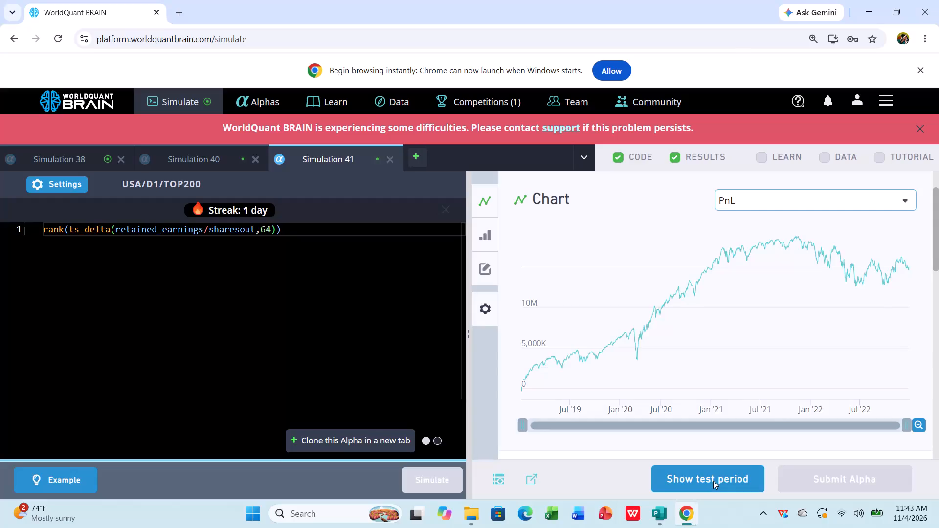
# Reveal Simulation 41's test period and examine its PnL chart, IS-period summary and failed IS tests.
pyautogui.click(713, 481)
pyautogui.scroll(-1, 745, 390)
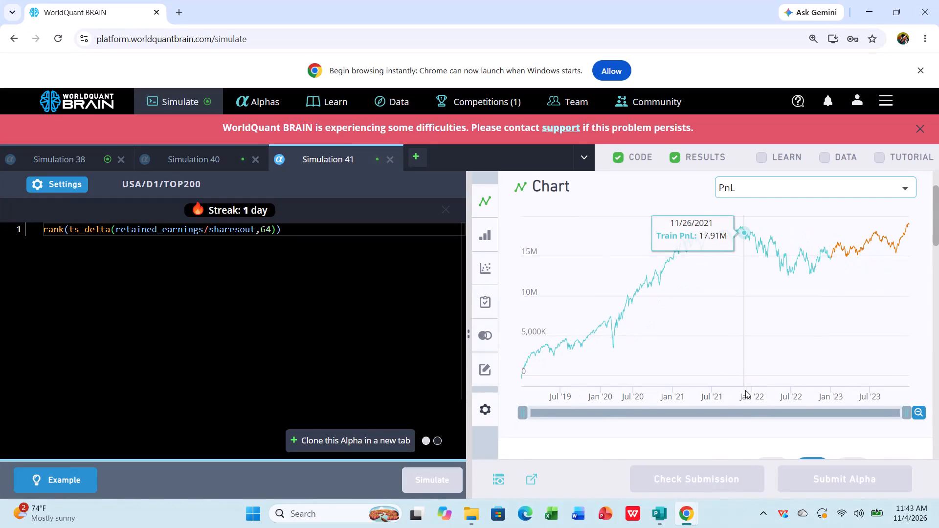
pyautogui.scroll(-3, 745, 390)
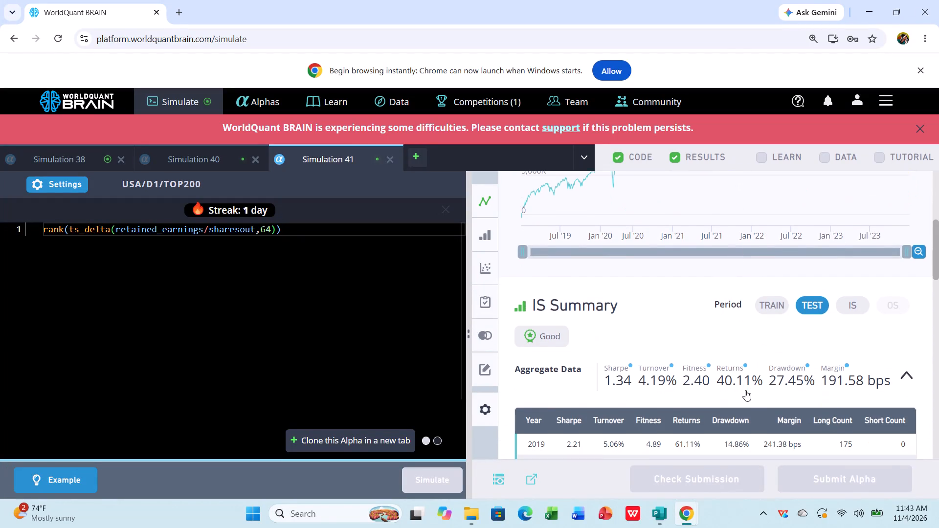
pyautogui.scroll(-1, 745, 390)
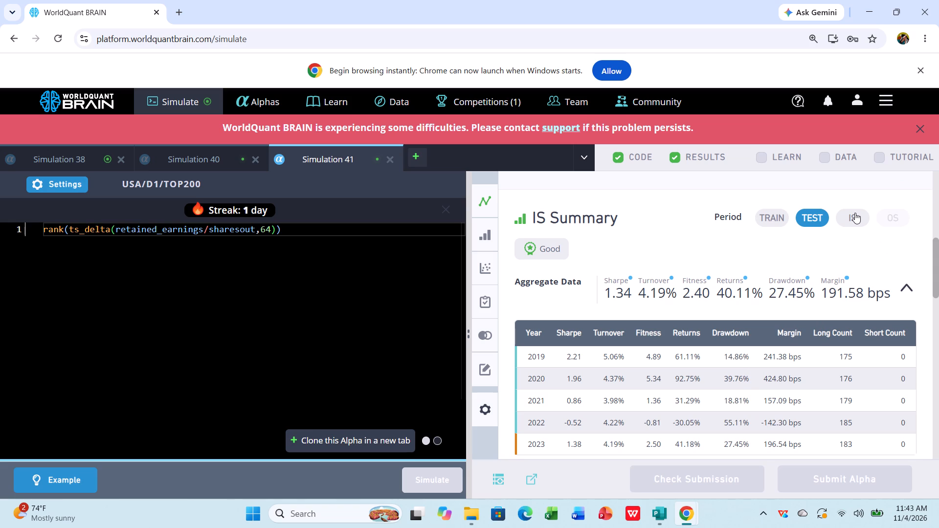
pyautogui.click(855, 213)
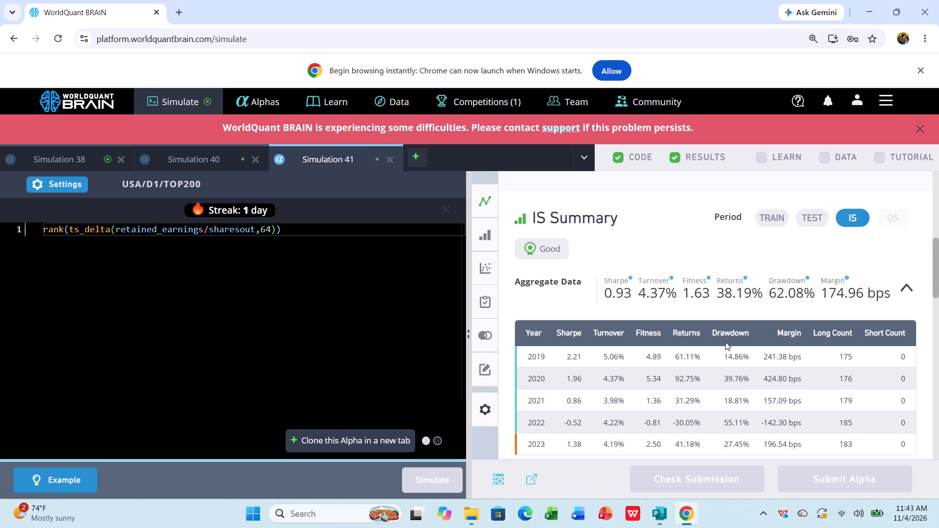
pyautogui.scroll(-4, 725, 342)
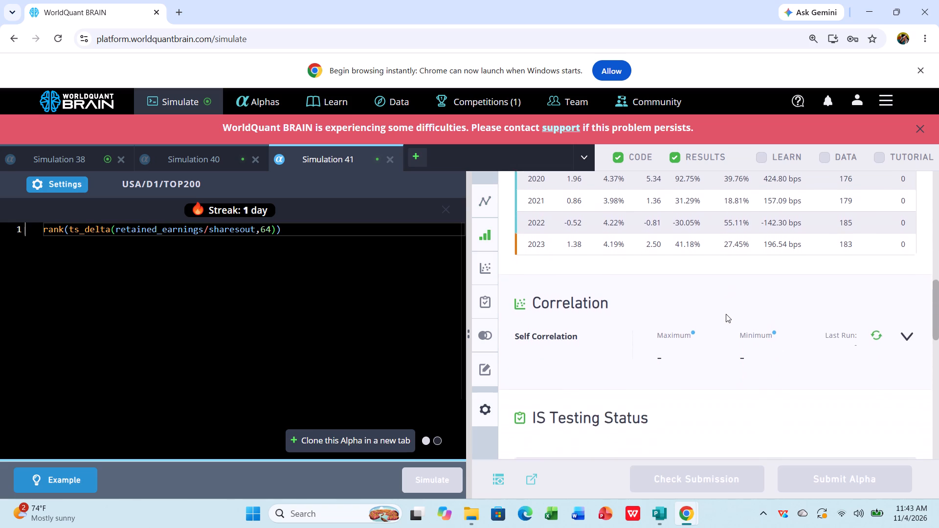
pyautogui.scroll(-1, 726, 314)
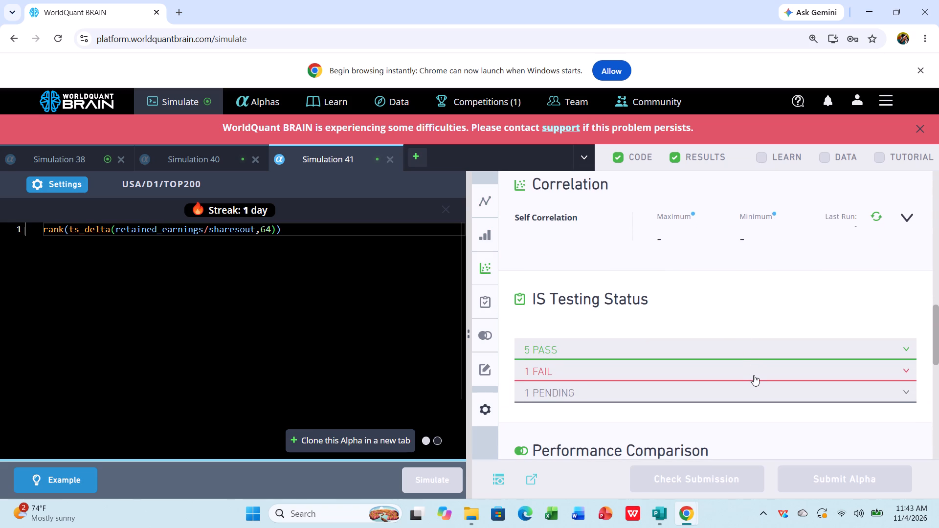
pyautogui.click(754, 375)
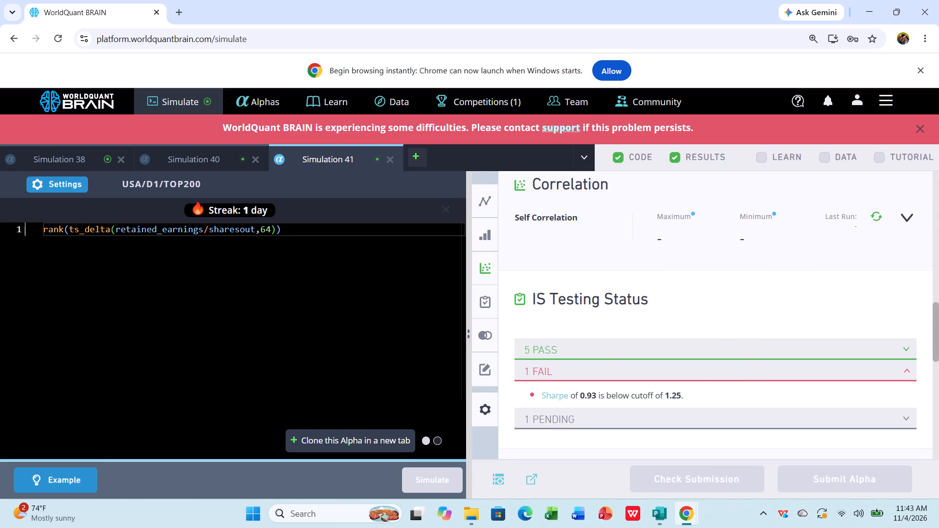
# Set Simulation 41's neutralization to Subindustry, apply the settings and rerun the simulation.
pyautogui.click(63, 176)
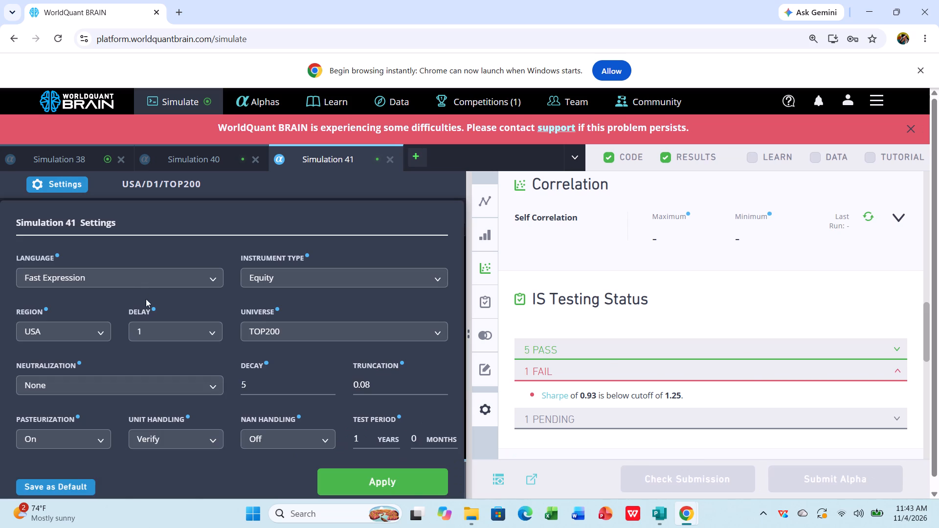
pyautogui.click(137, 382)
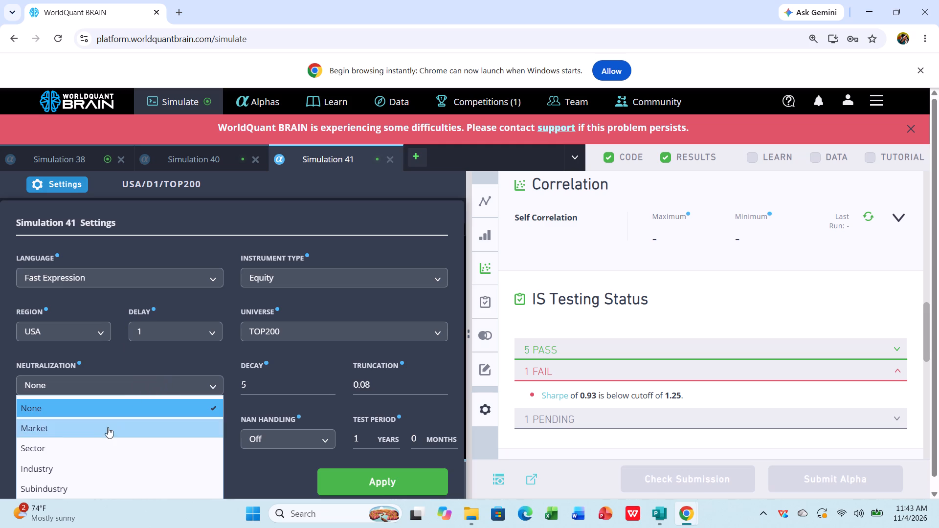
pyautogui.click(87, 485)
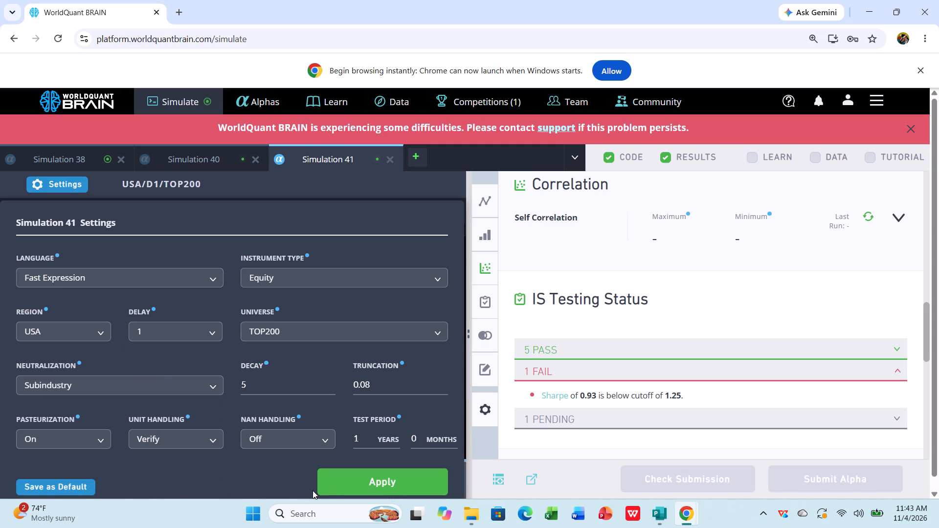
pyautogui.click(343, 484)
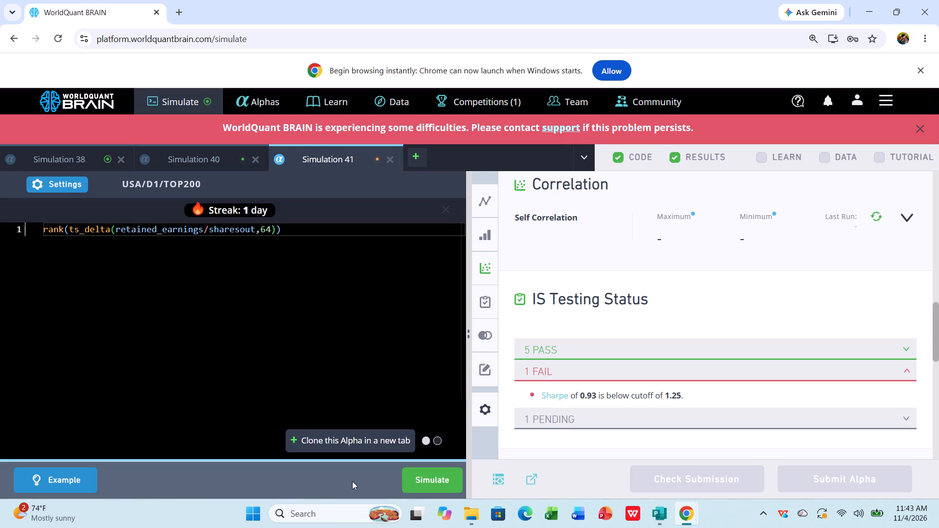
pyautogui.click(353, 481)
pyautogui.click(424, 482)
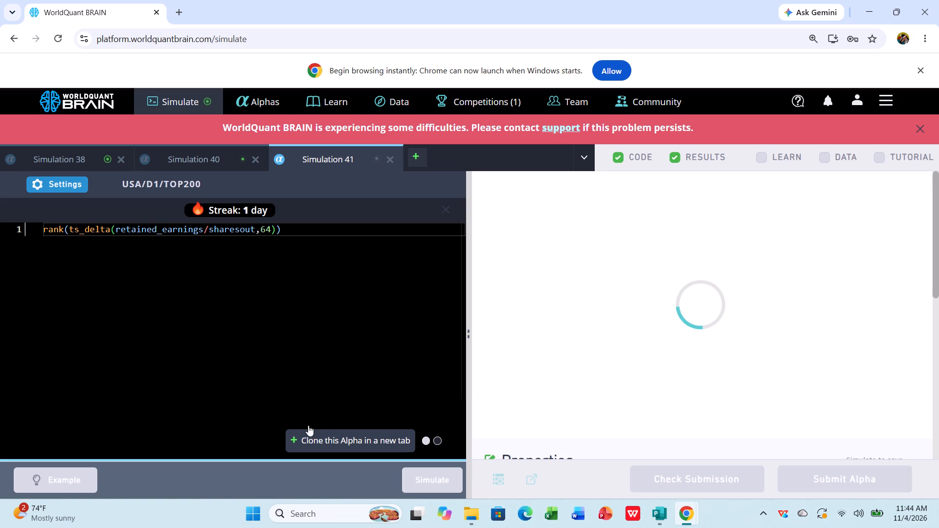
# Reveal Simulation 38's test period and examine its PnL chart, IS-period summary and failed IS tests.
pyautogui.click(57, 160)
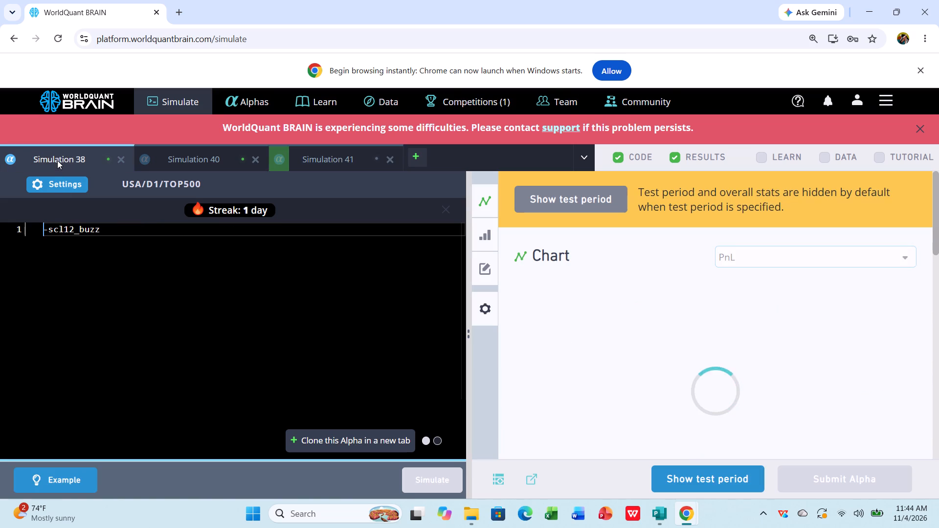
pyautogui.click(672, 479)
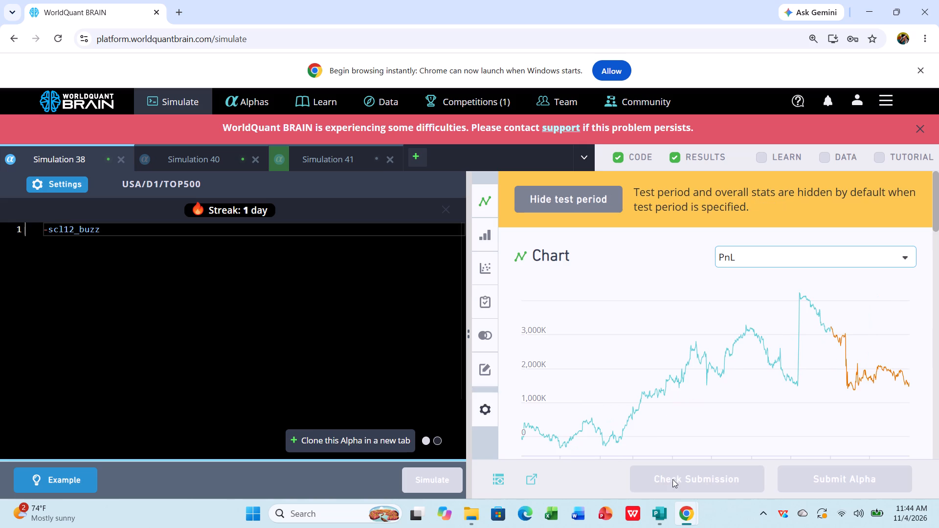
pyautogui.scroll(-3, 702, 430)
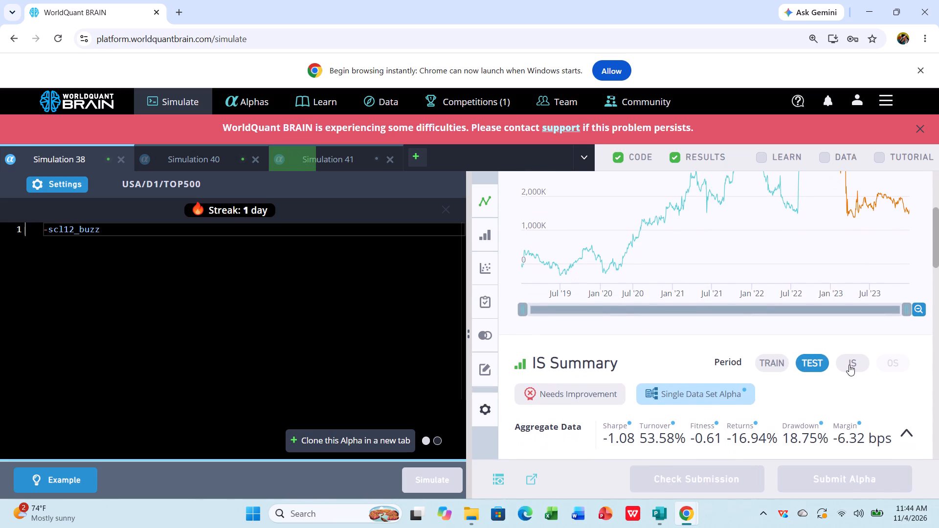
pyautogui.click(849, 365)
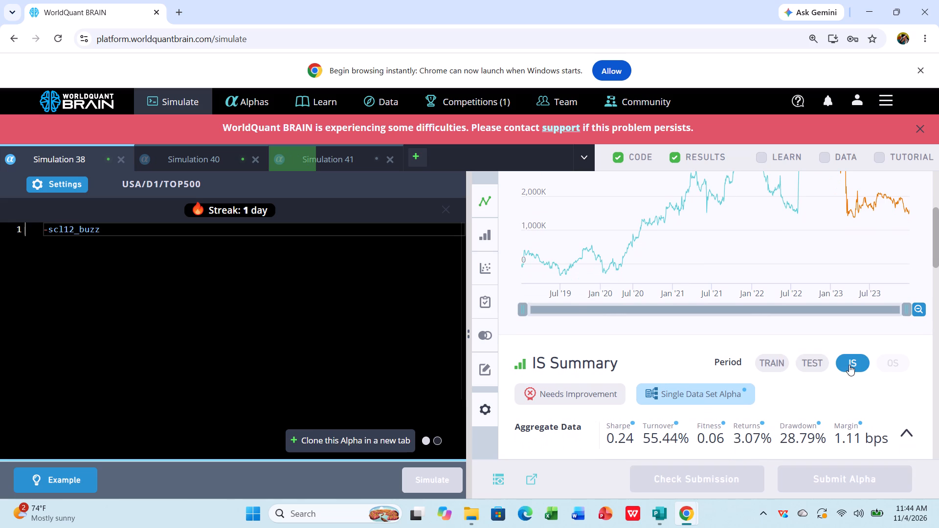
pyautogui.scroll(-3, 780, 375)
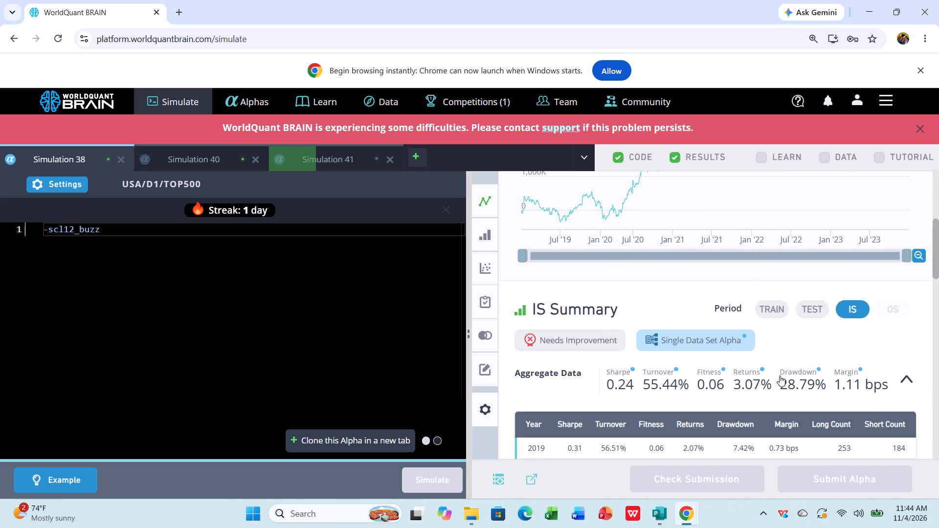
pyautogui.scroll(-3, 780, 375)
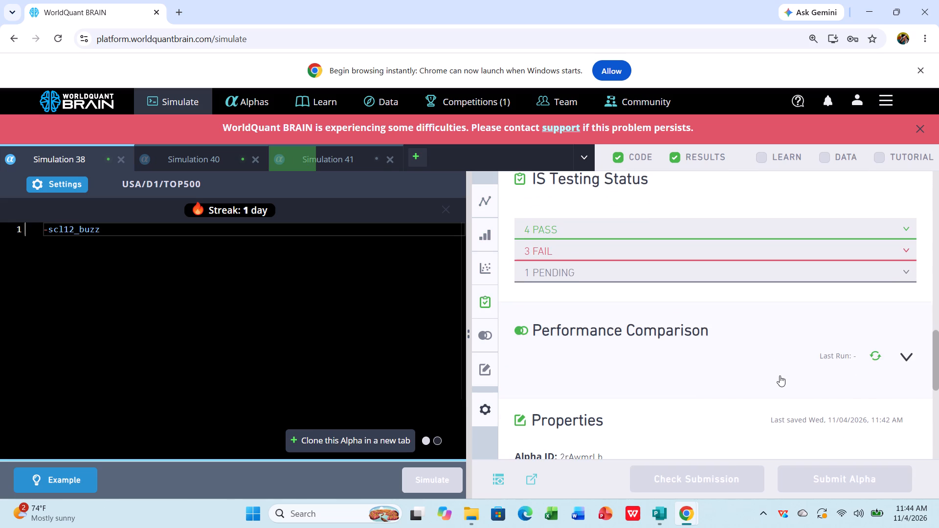
pyautogui.click(859, 255)
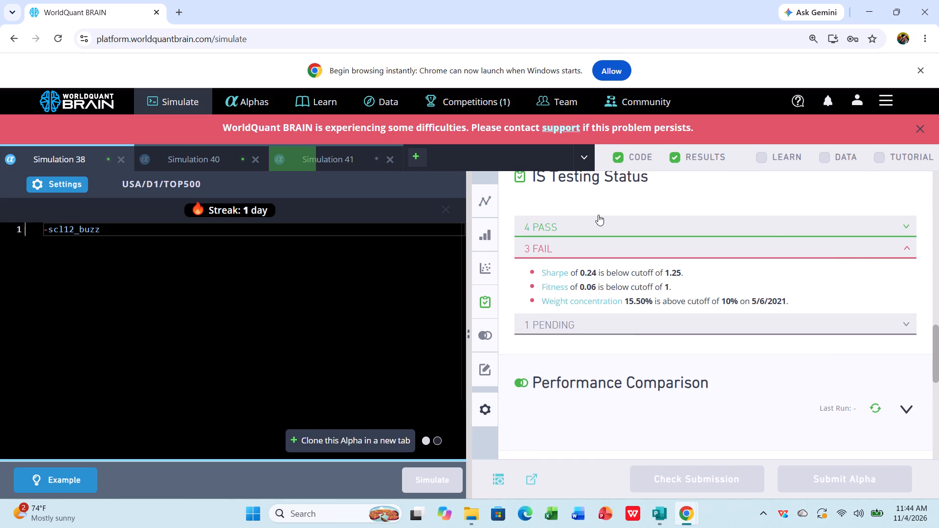
# Change Simulation 38's settings to universe TOP200 and neutralization None, apply them and rerun the simulation.
pyautogui.click(64, 180)
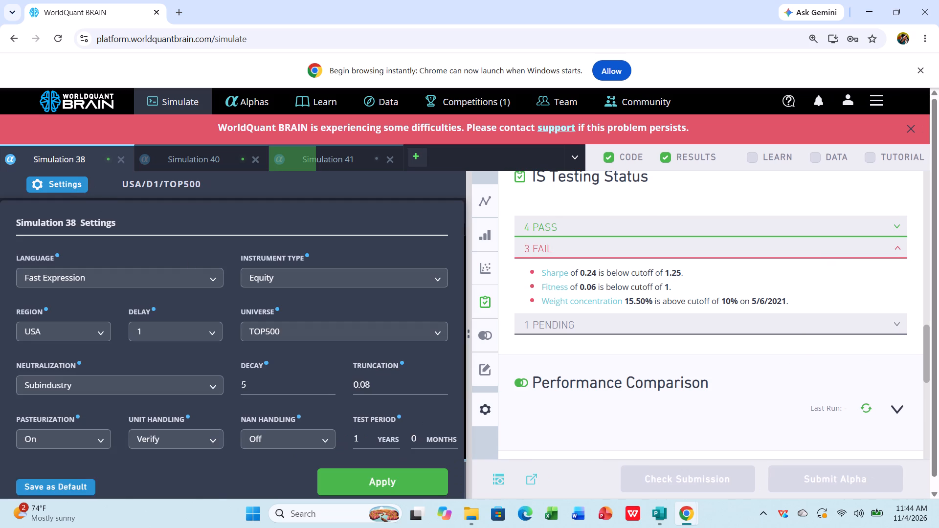
pyautogui.click(308, 329)
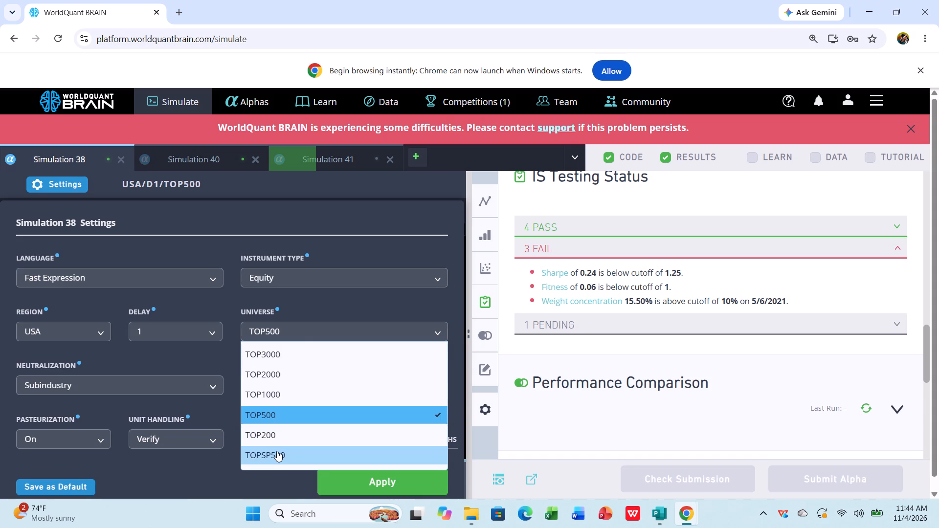
pyautogui.click(260, 433)
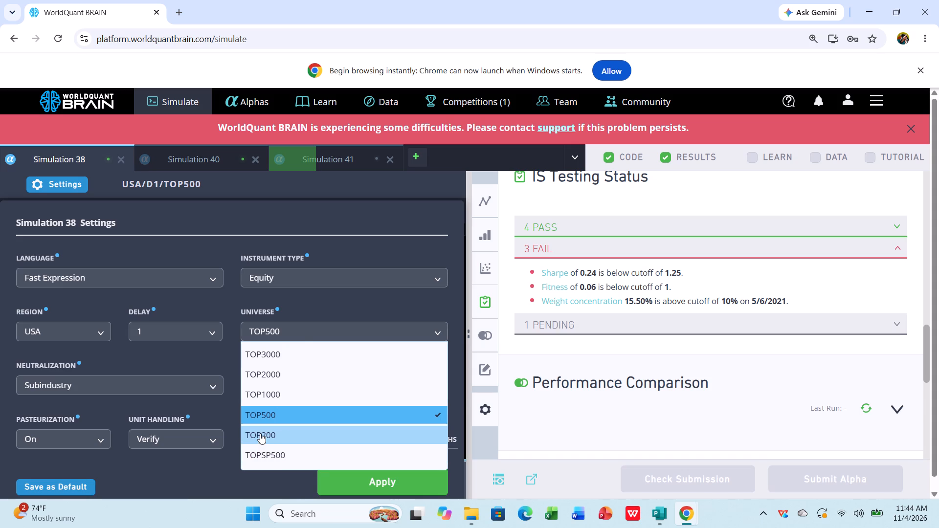
pyautogui.click(117, 379)
pyautogui.click(93, 406)
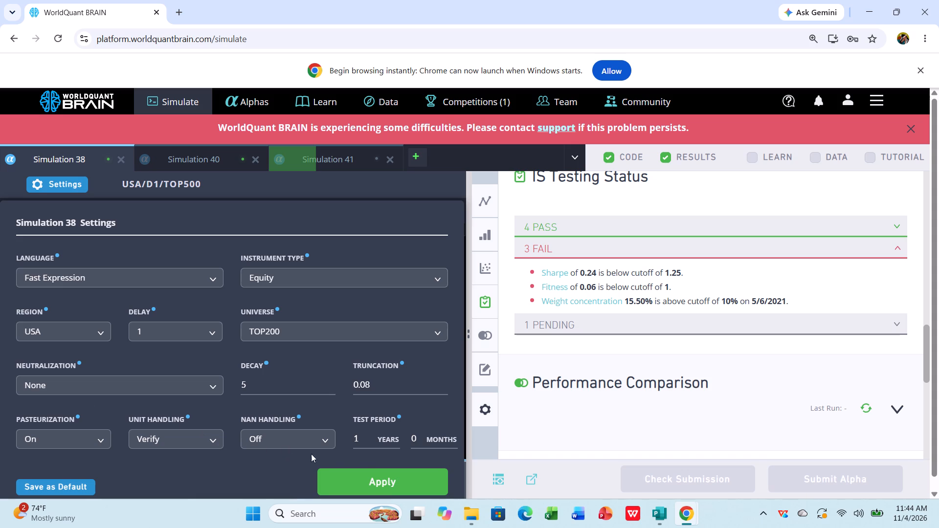
pyautogui.click(380, 477)
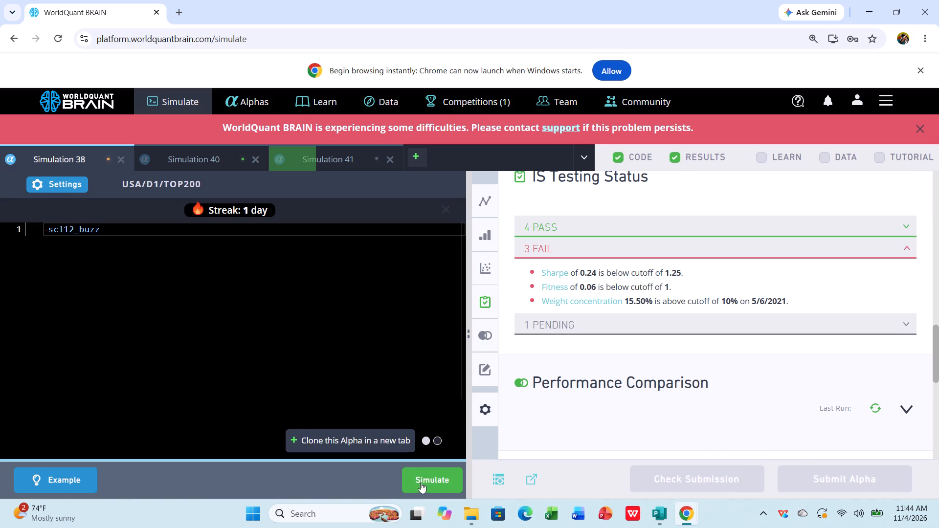
pyautogui.click(429, 482)
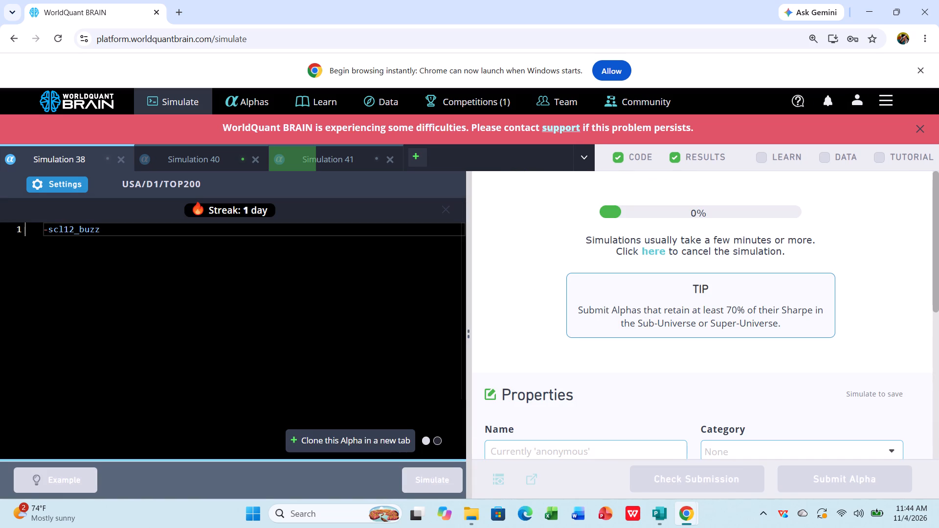
# Check Simulation 40's settings, clone its alpha into a new simulation with the same settings and simulate the clone.
pyautogui.click(202, 160)
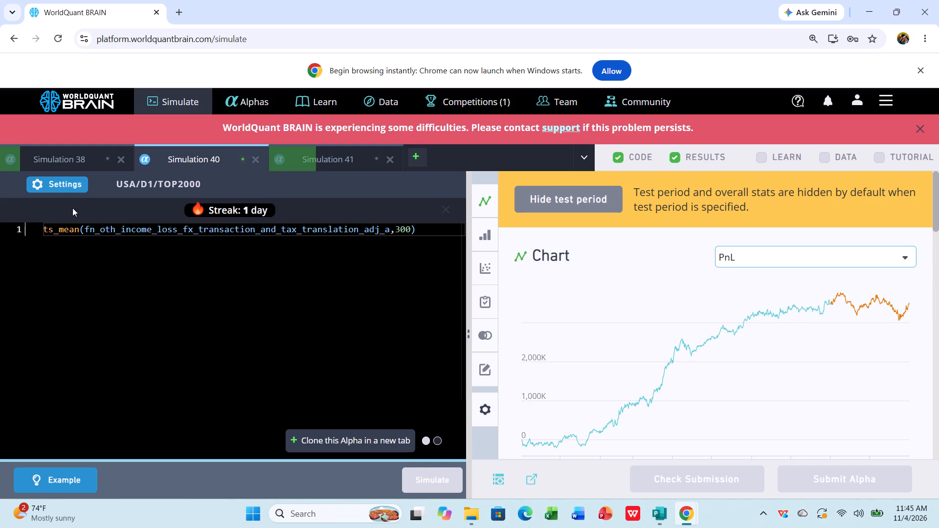
pyautogui.click(58, 181)
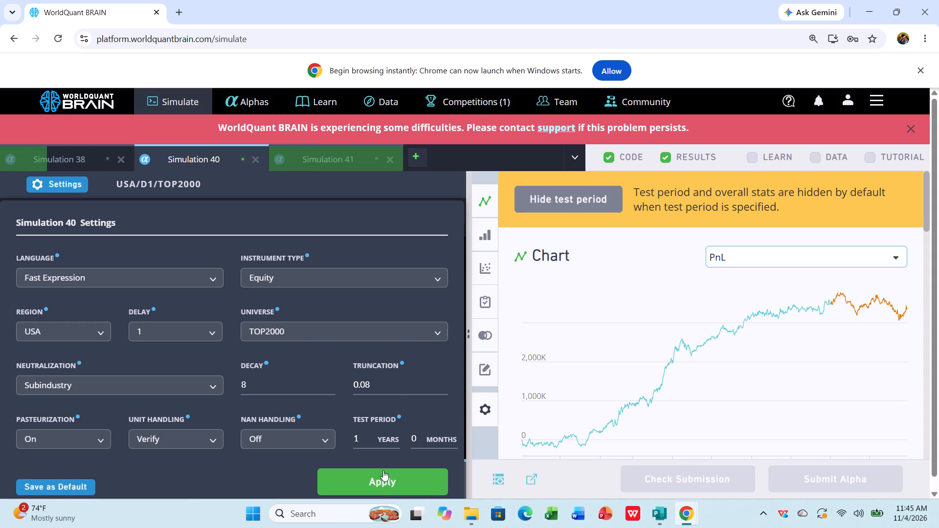
pyautogui.click(382, 484)
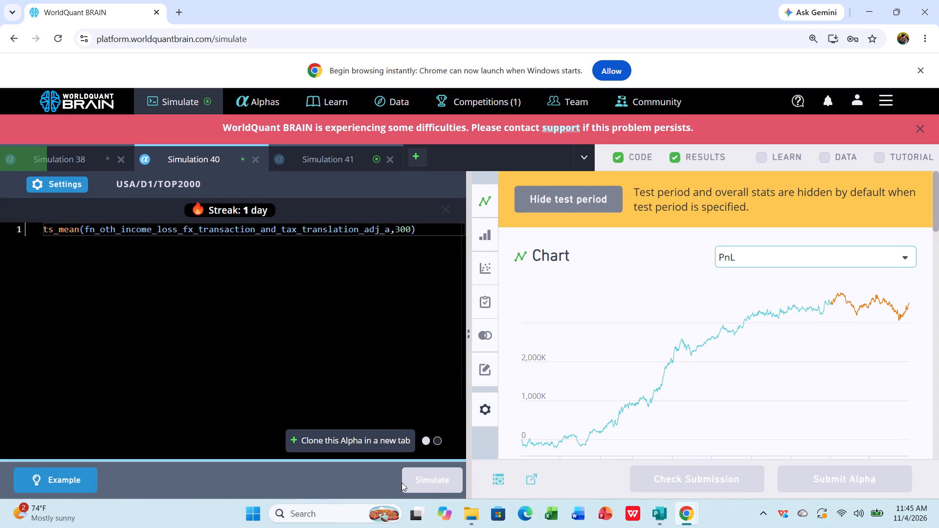
pyautogui.click(359, 440)
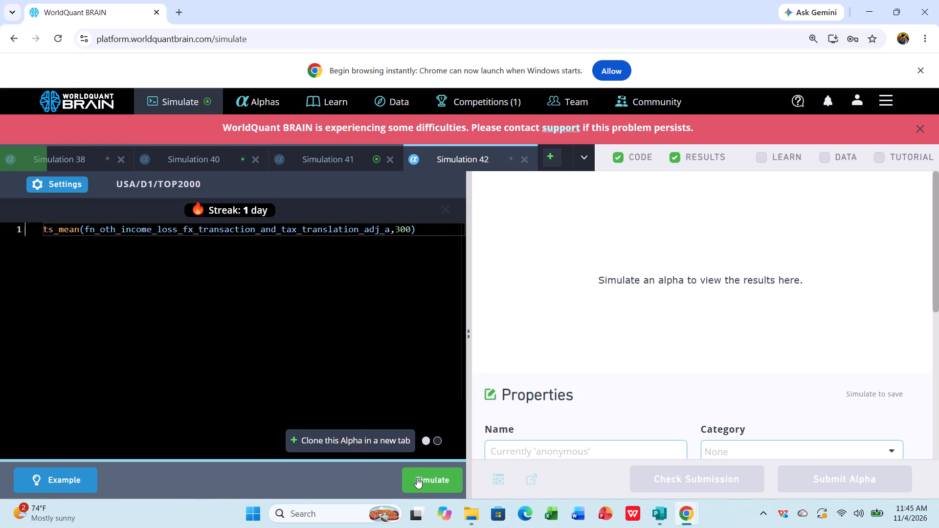
pyautogui.click(419, 480)
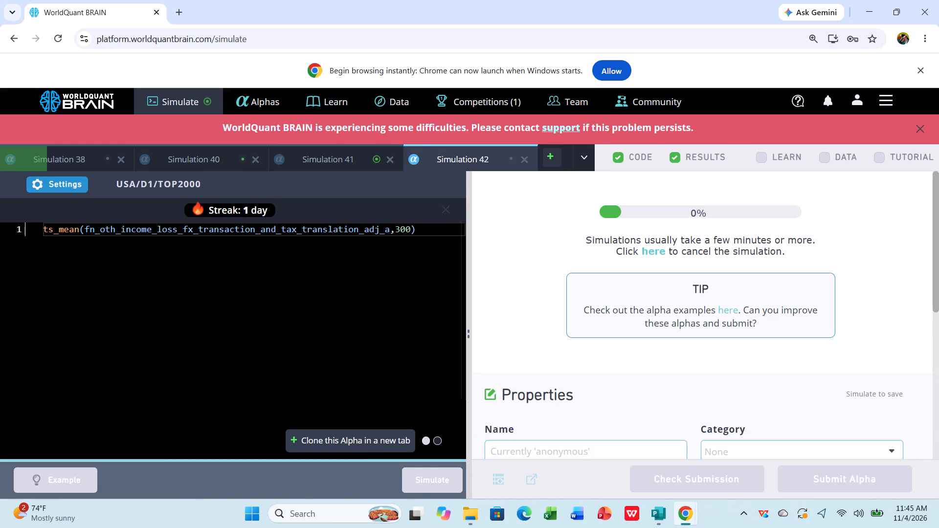
# Reveal Simulation 41's test period and examine its PnL chart, IS-period summary and yearly results.
pyautogui.click(339, 162)
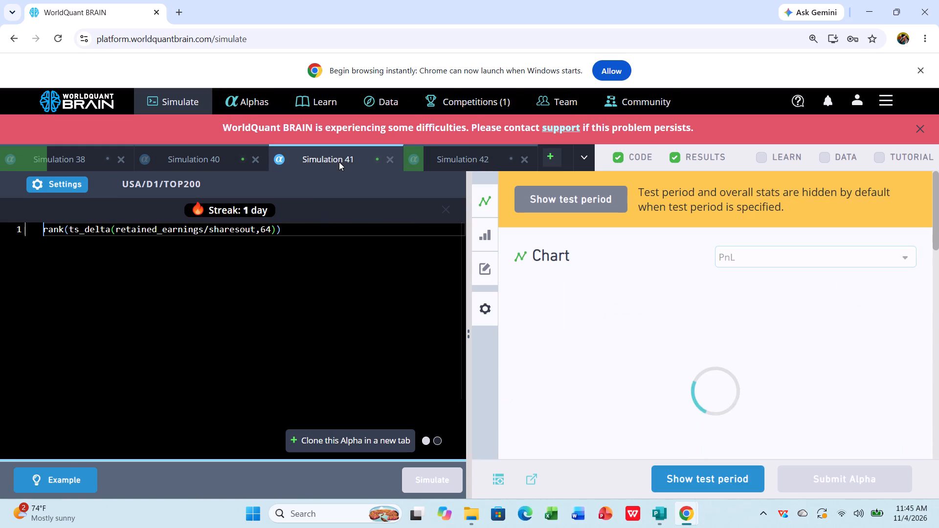
pyautogui.click(669, 466)
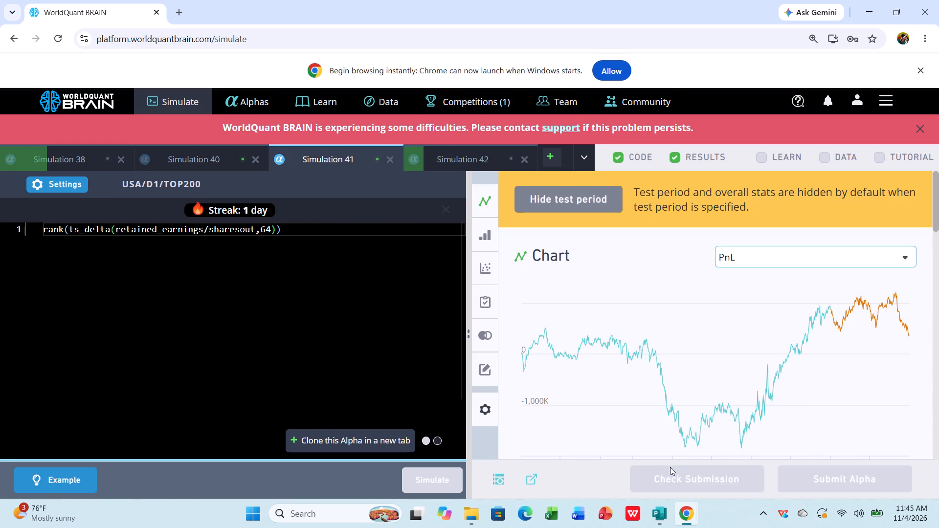
pyautogui.scroll(-3, 736, 427)
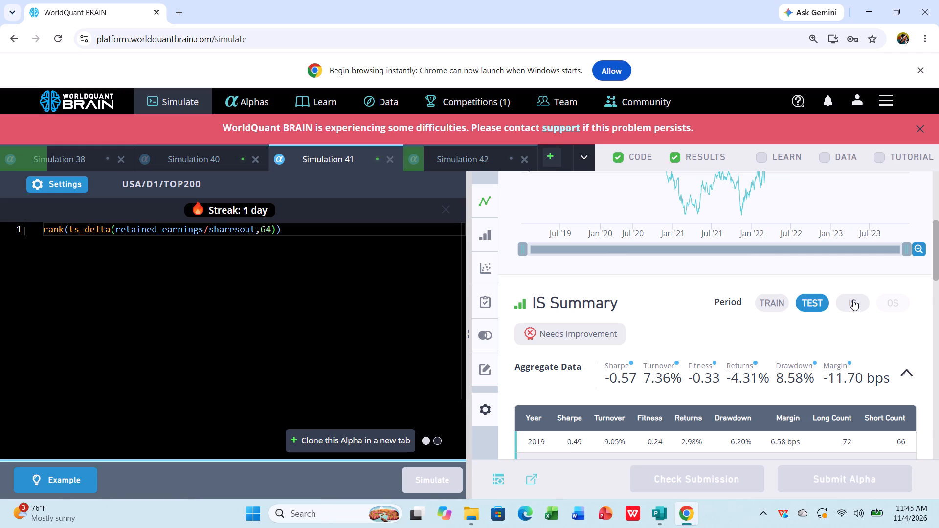
pyautogui.click(853, 300)
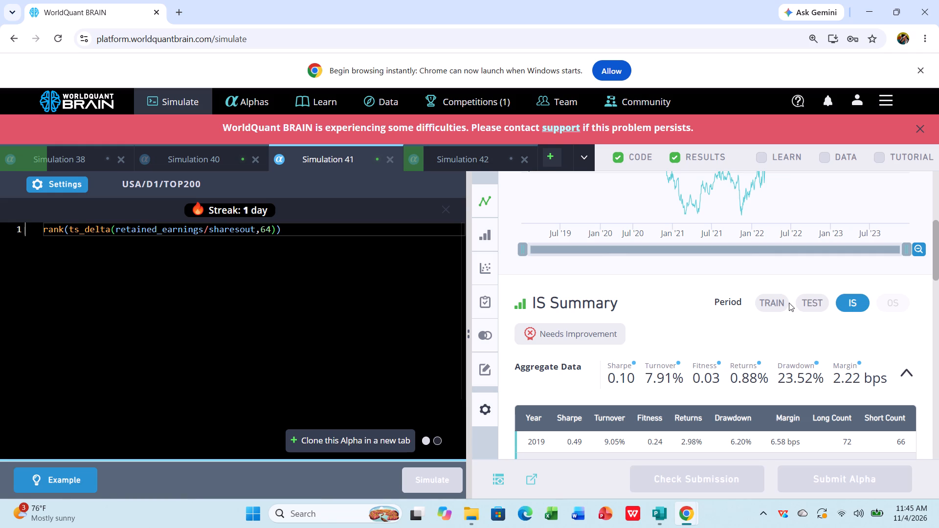
pyautogui.scroll(-3, 789, 303)
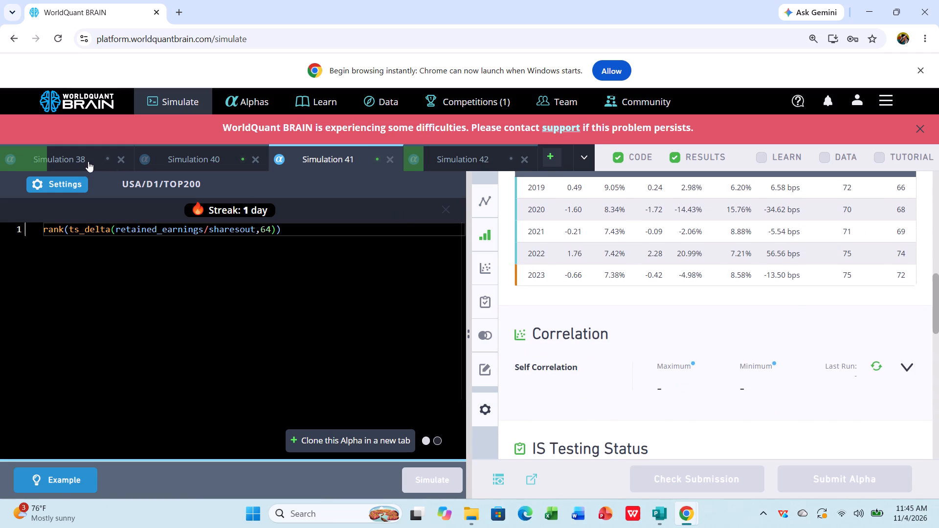
# Set Simulation 41's neutralization to None, apply the settings and rerun the simulation.
pyautogui.click(63, 182)
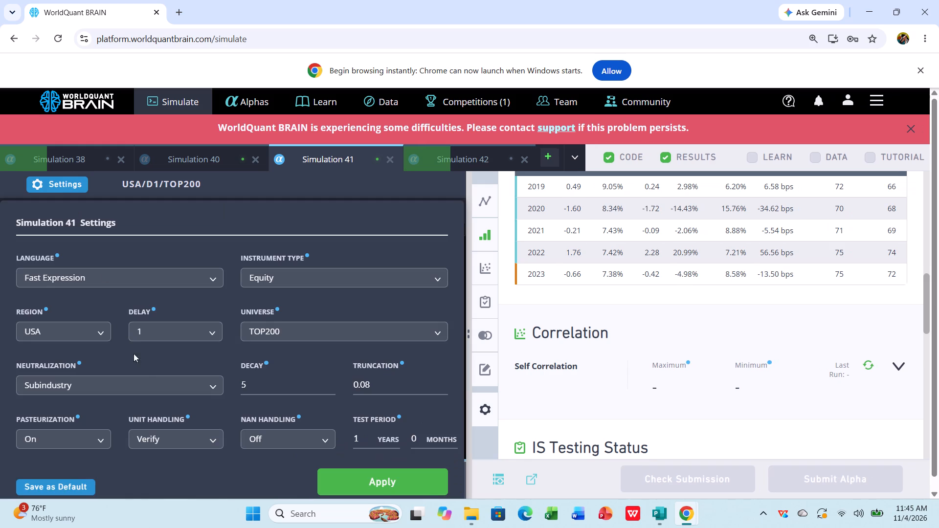
pyautogui.click(174, 382)
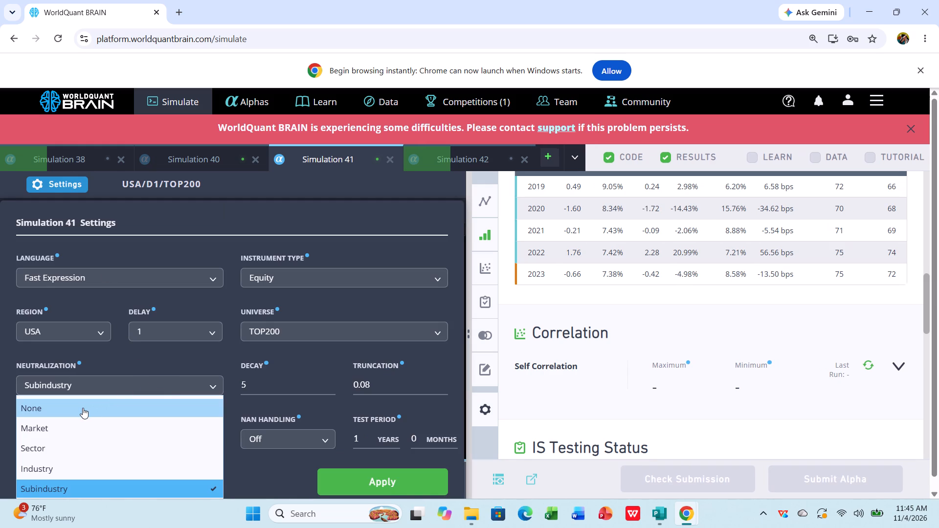
pyautogui.click(83, 408)
pyautogui.click(382, 484)
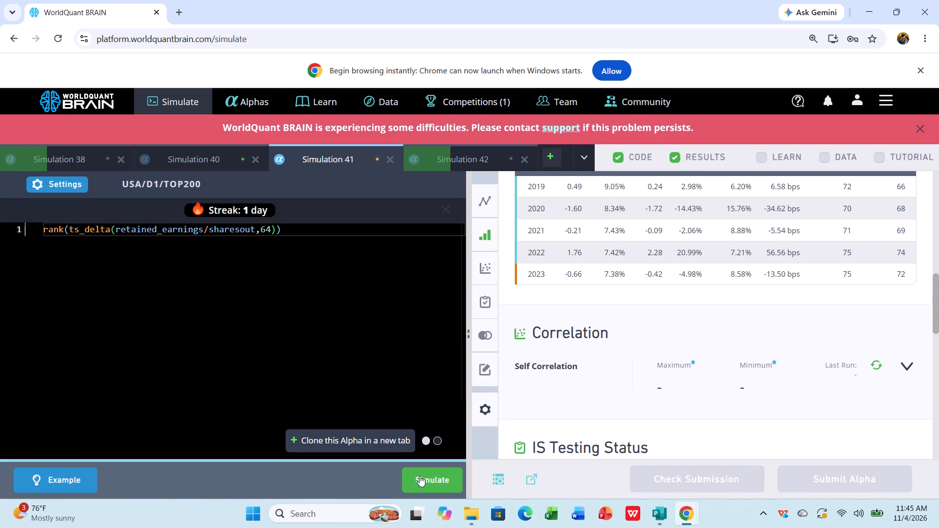
pyautogui.click(420, 476)
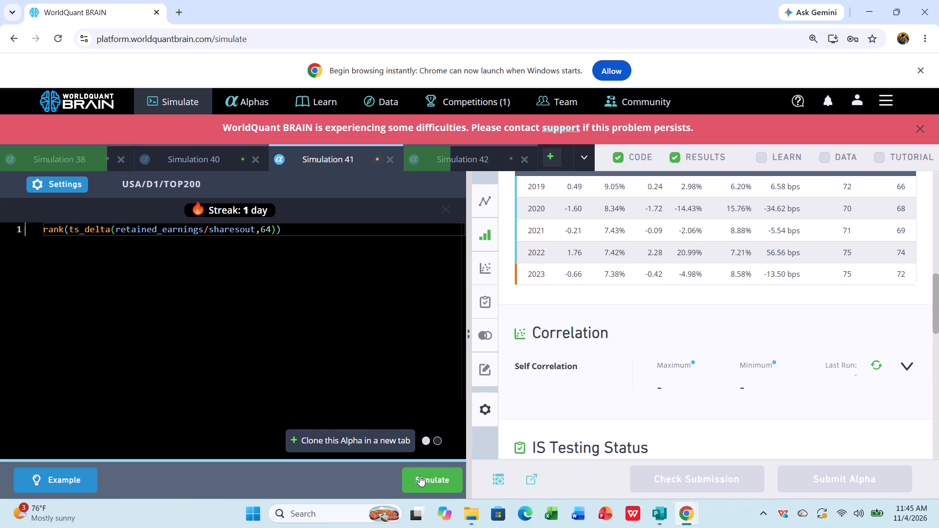